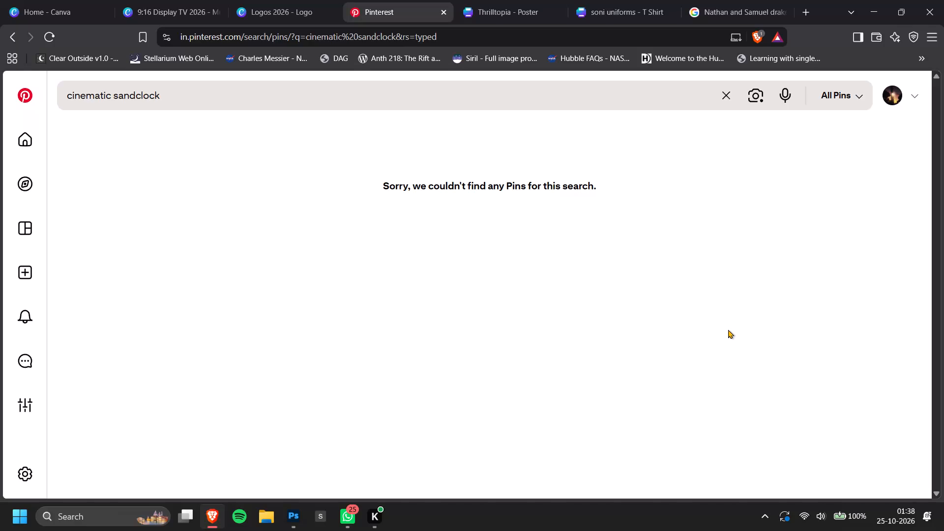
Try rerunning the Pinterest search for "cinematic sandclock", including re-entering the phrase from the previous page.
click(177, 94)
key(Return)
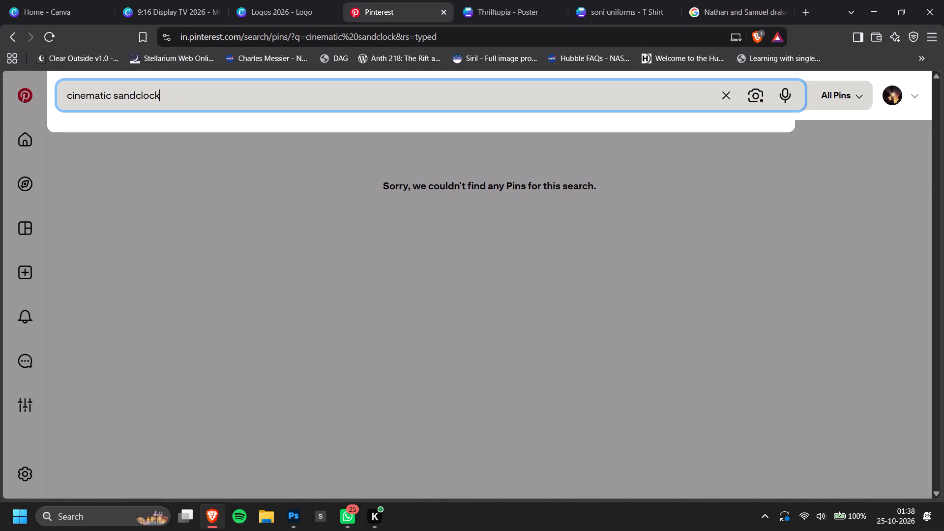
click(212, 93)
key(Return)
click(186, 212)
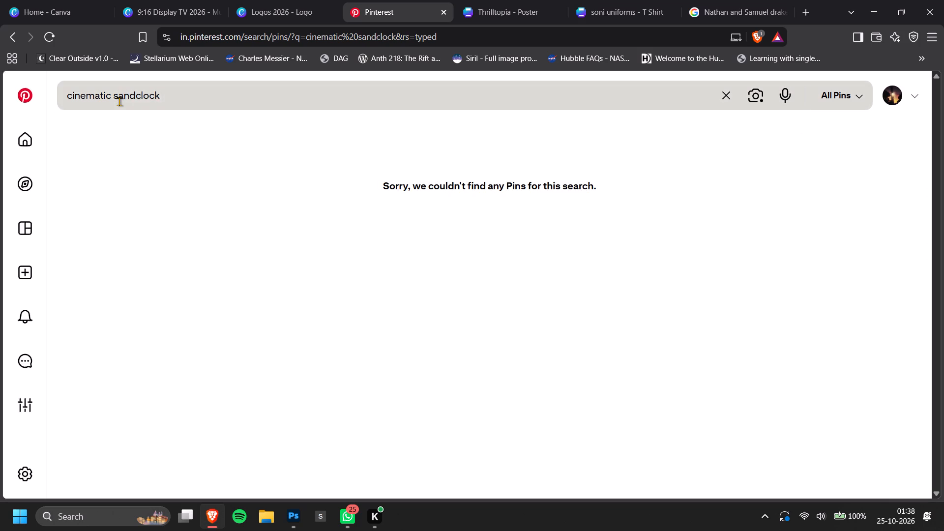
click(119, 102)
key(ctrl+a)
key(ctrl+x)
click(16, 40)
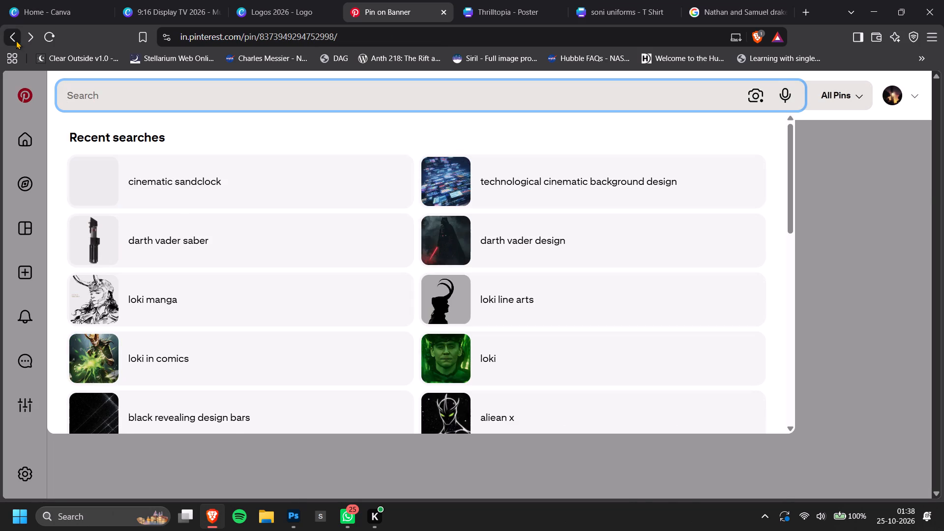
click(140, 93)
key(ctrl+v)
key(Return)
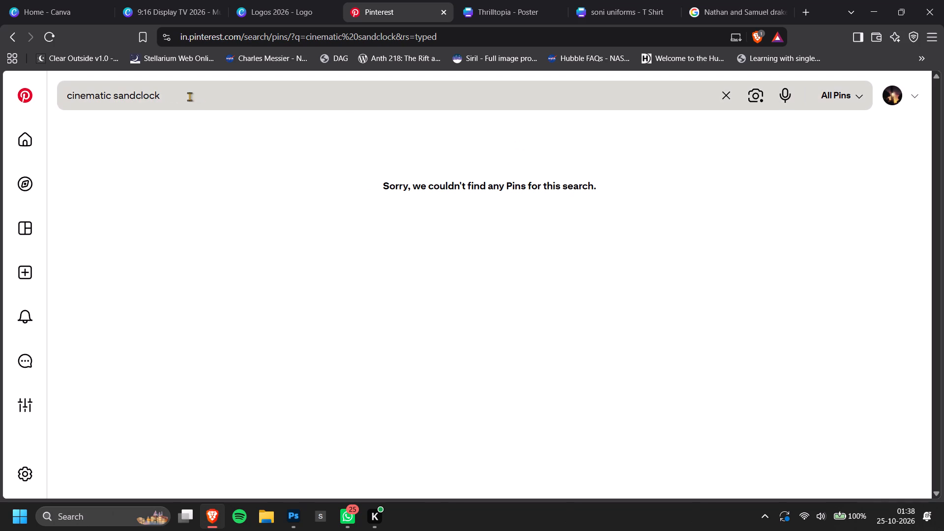
Shorten the search phrase to "sandclock" and search Pinterest for it.
drag(114, 96, 38, 88)
key(BackSpace)
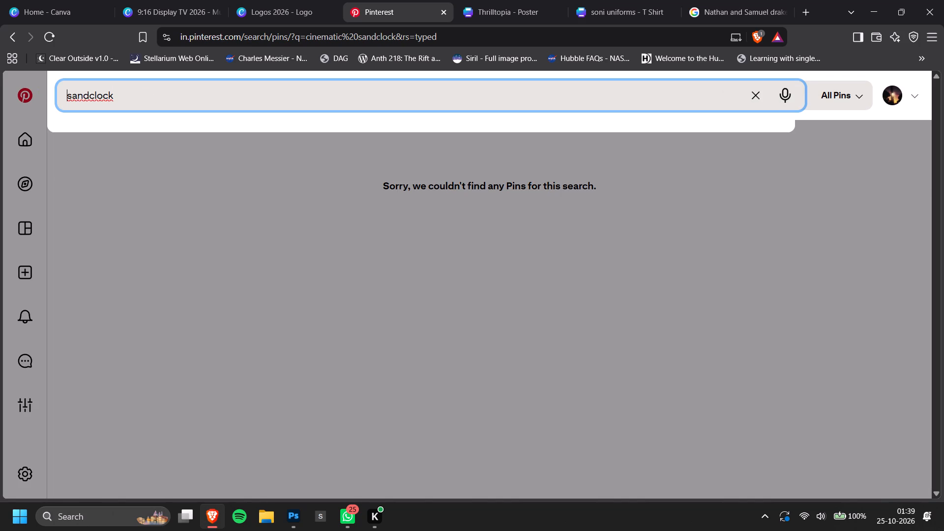
key(Return)
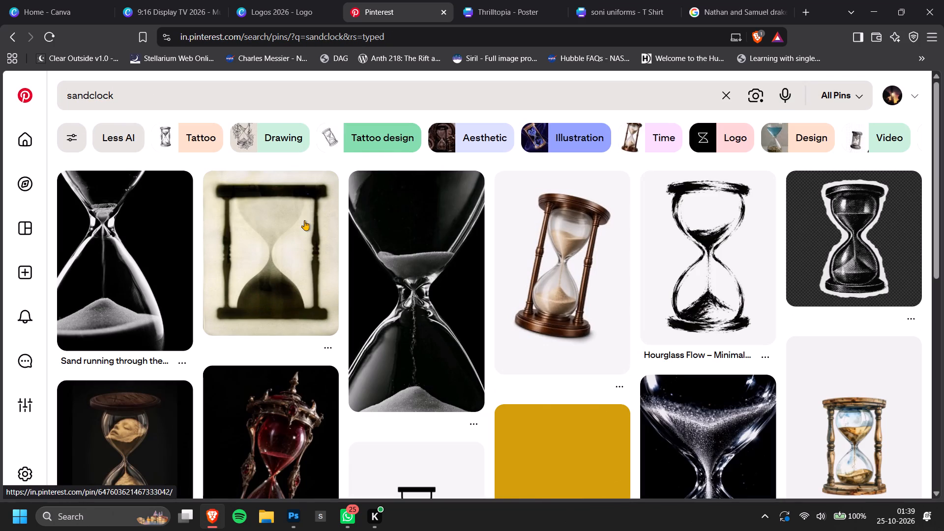
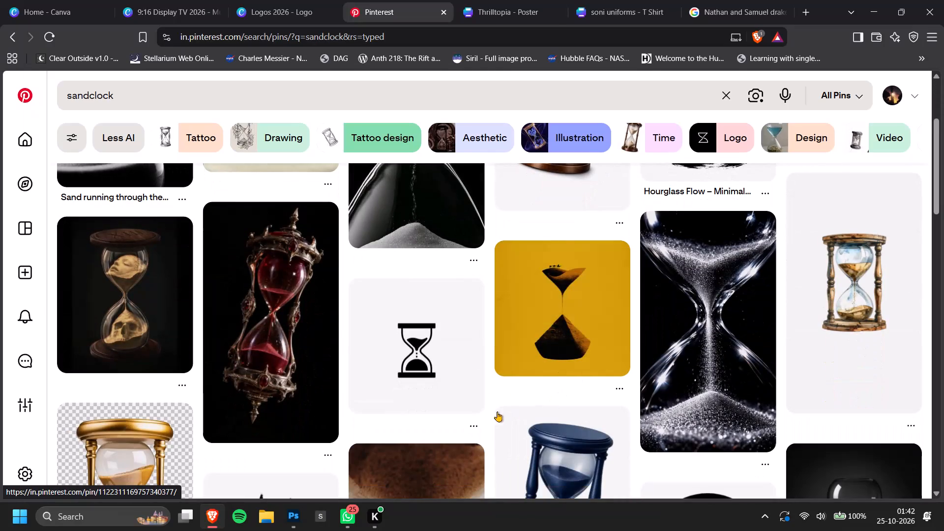
Close the "9:16 Display TV 2026" design, glance at the Thrilltopia poster, and return to the Pinterest sandclock results.
click(285, 0)
click(162, 0)
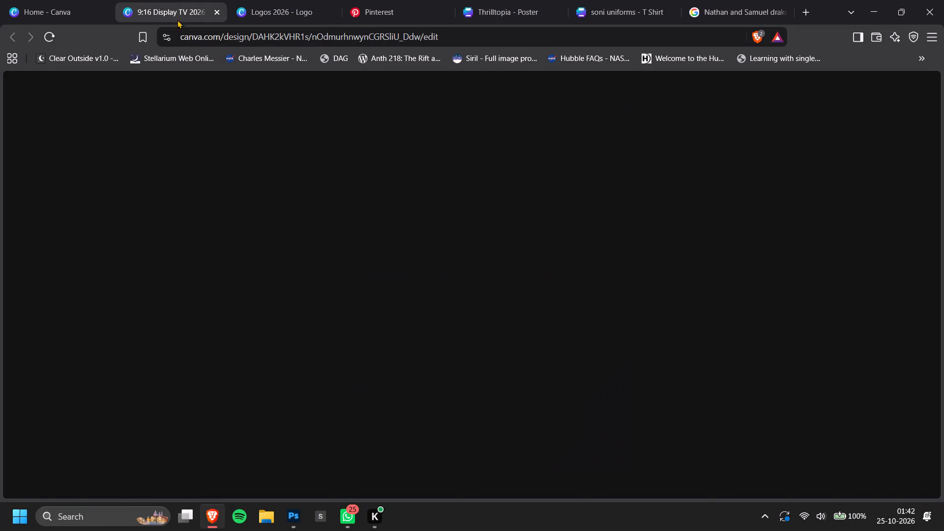
click(218, 8)
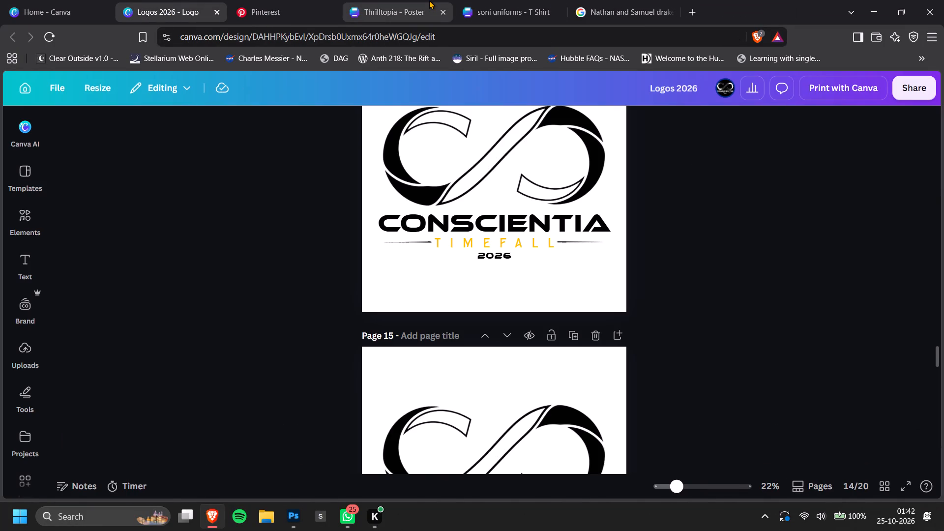
click(429, 0)
scroll(800, 229, down, 1)
click(354, 10)
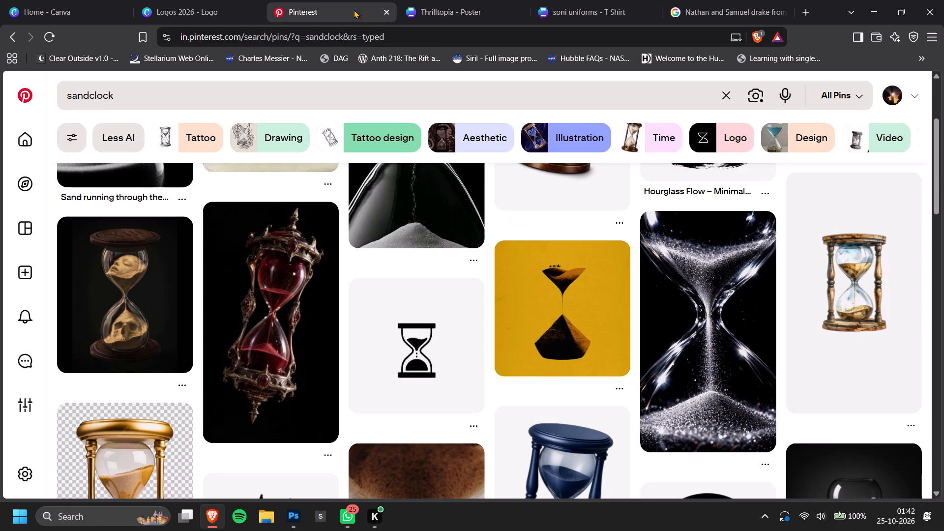
Find the "vintage collage element | free download" hourglass pin among the sandclock results and copy its image.
scroll(550, 237, down, 2)
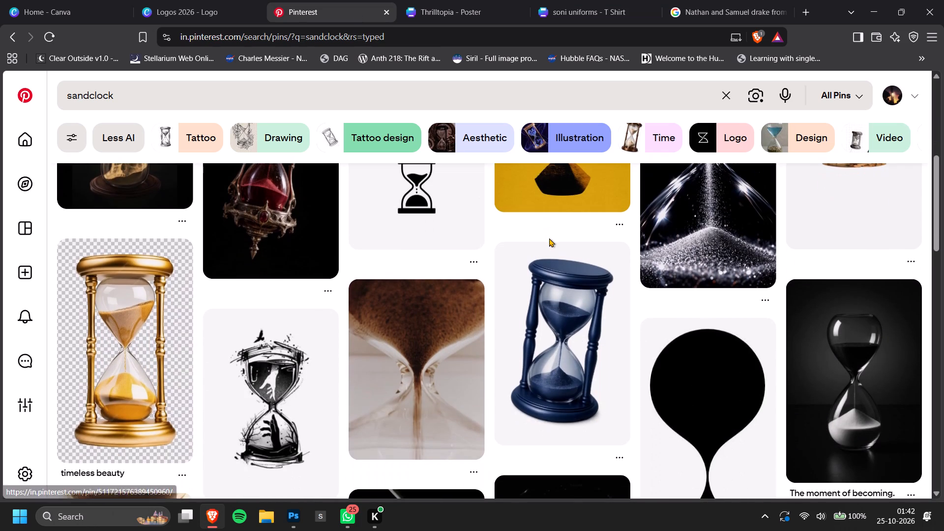
scroll(381, 356, down, 2)
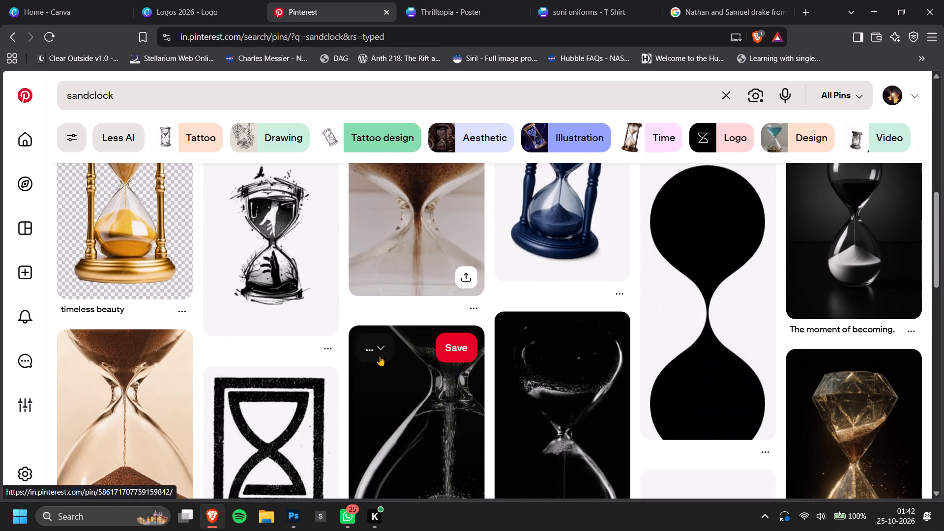
scroll(386, 334, down, 1)
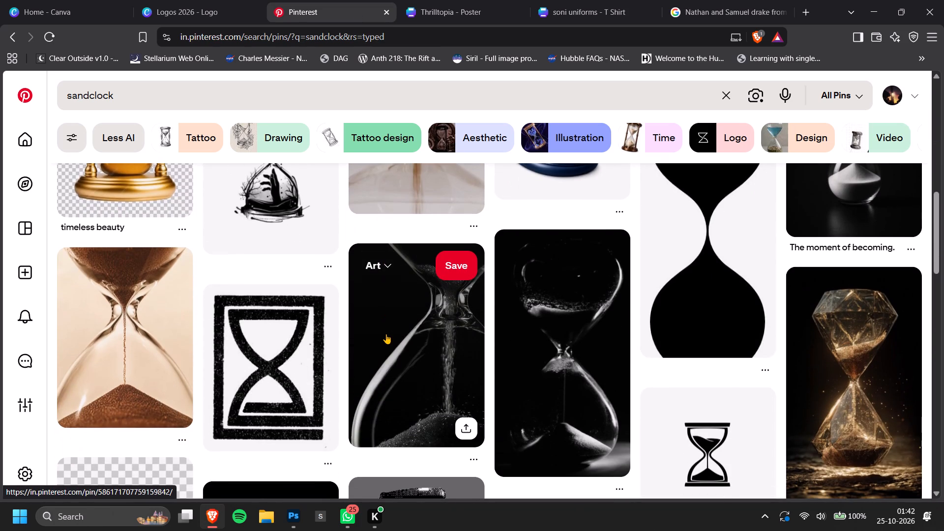
click(462, 22)
click(318, 0)
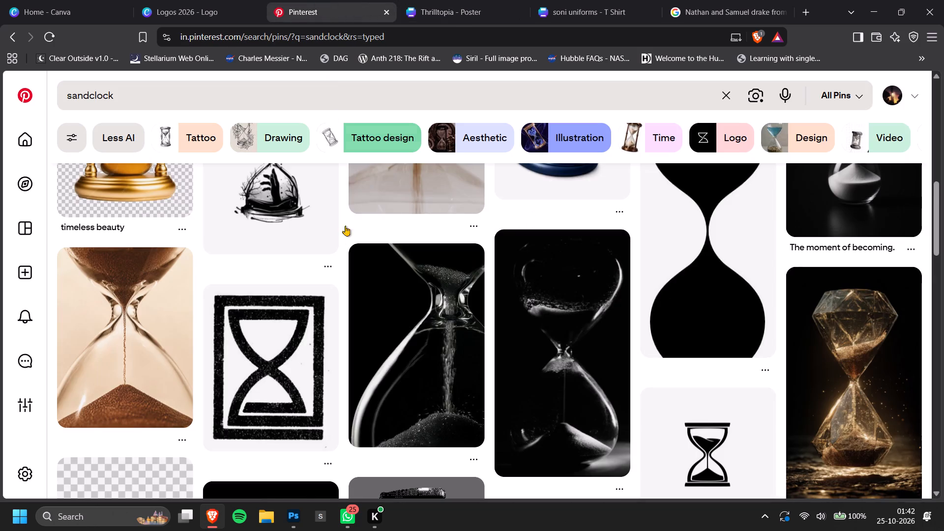
scroll(427, 312, down, 4)
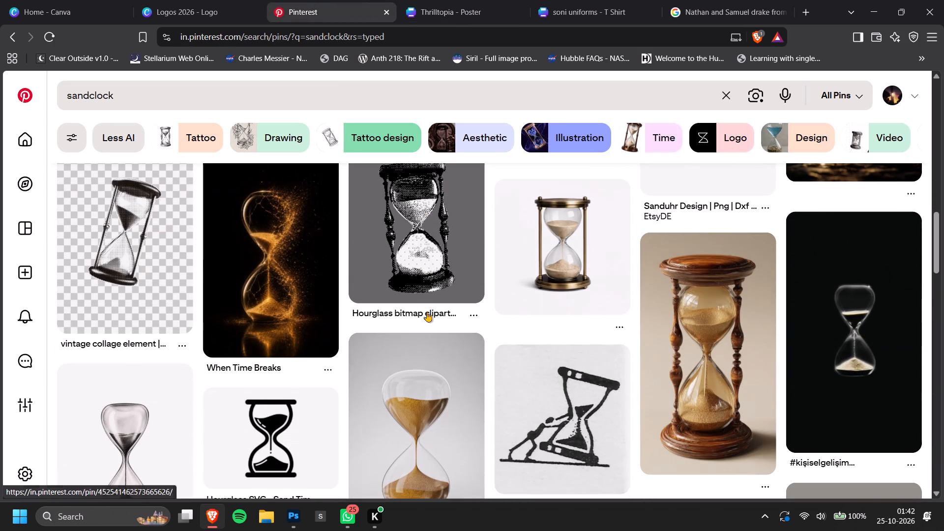
scroll(427, 312, down, 1)
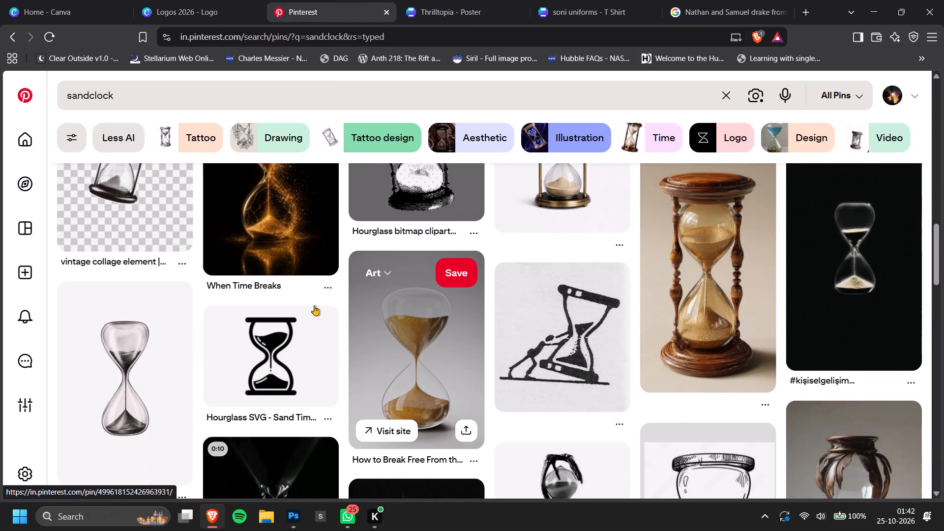
scroll(314, 305, up, 1)
click(140, 264)
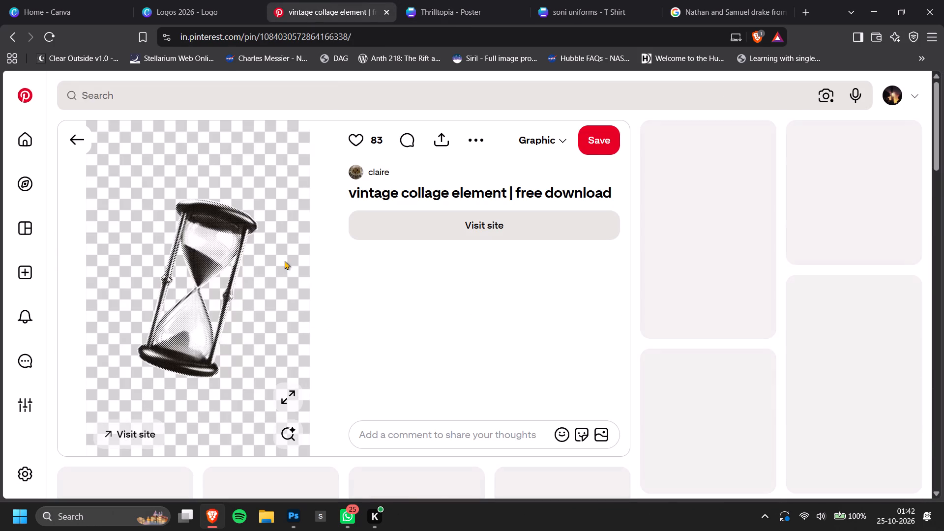
right_click(169, 276)
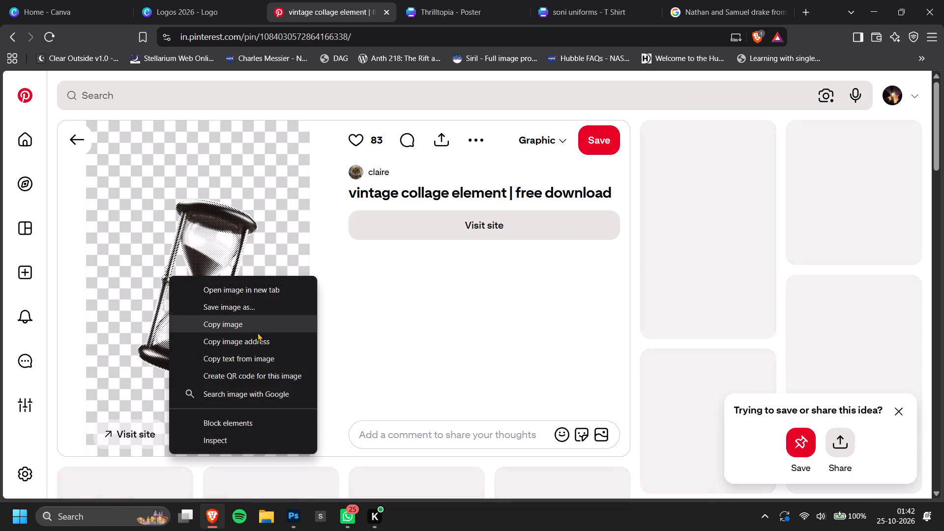
click(258, 327)
Paste the copied hourglass image onto page 2 of the Thrilltopia poster in Canva and remove its background.
scroll(256, 326, down, 3)
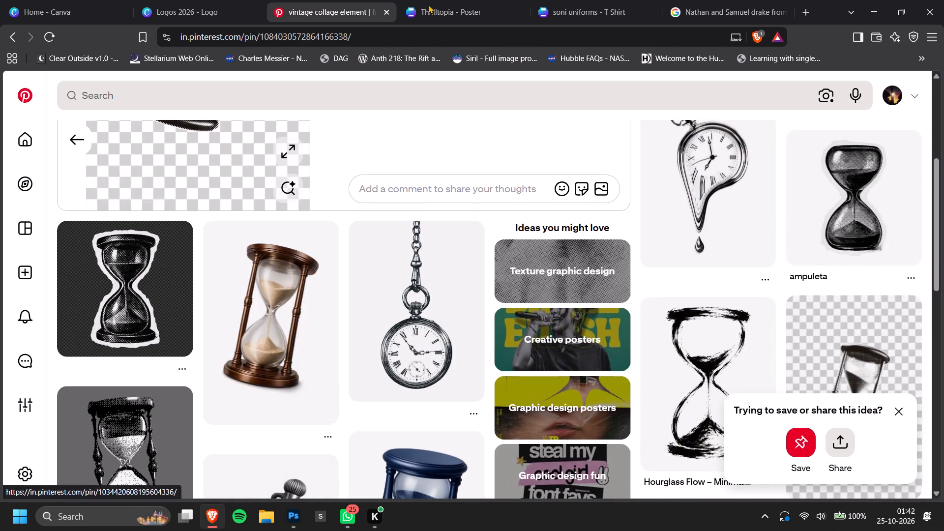
click(497, 0)
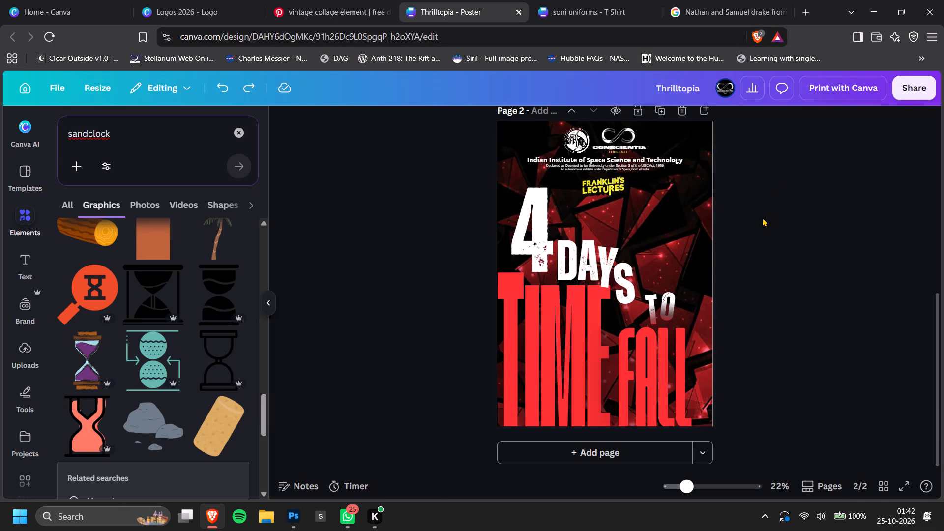
key(ctrl+v)
click(494, 118)
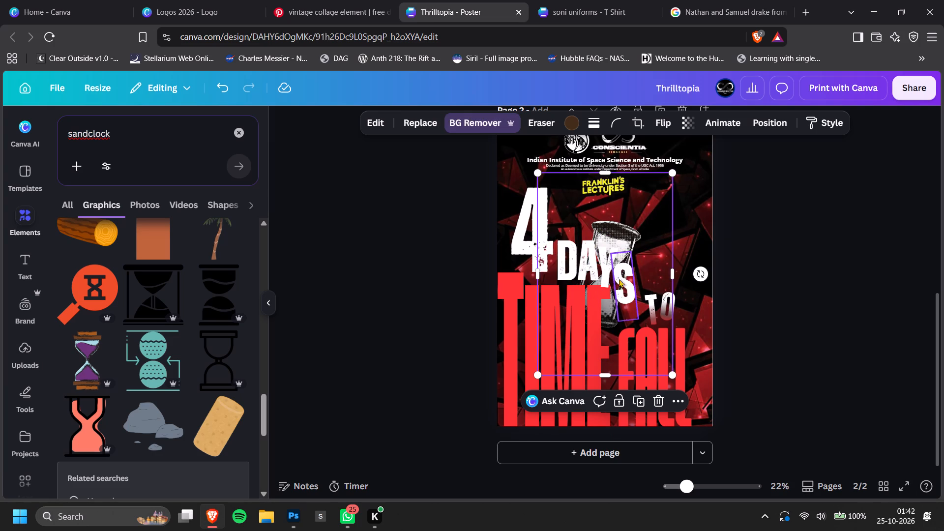
Place the hourglass in the poster's upper-right area above "TO", rotate it to about -35°, and scale it down slightly.
drag(637, 239, 700, 200)
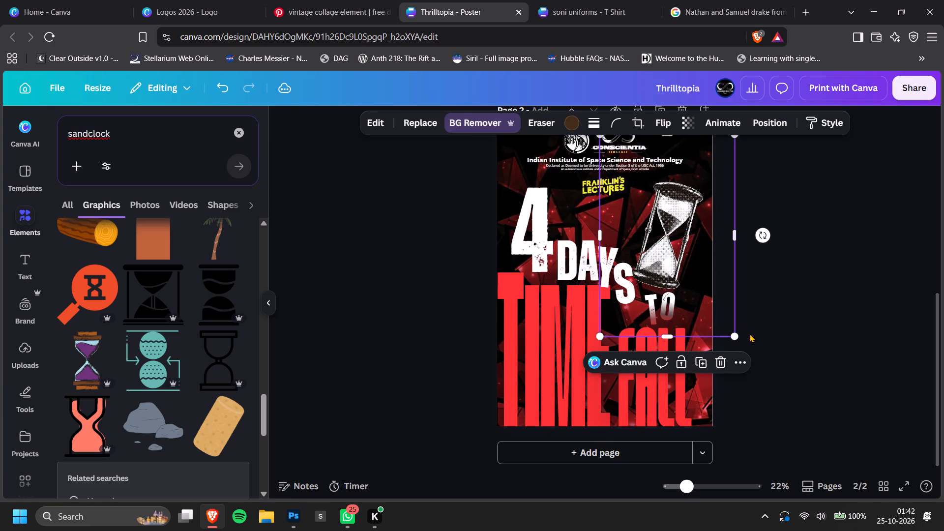
drag(761, 238, 753, 179)
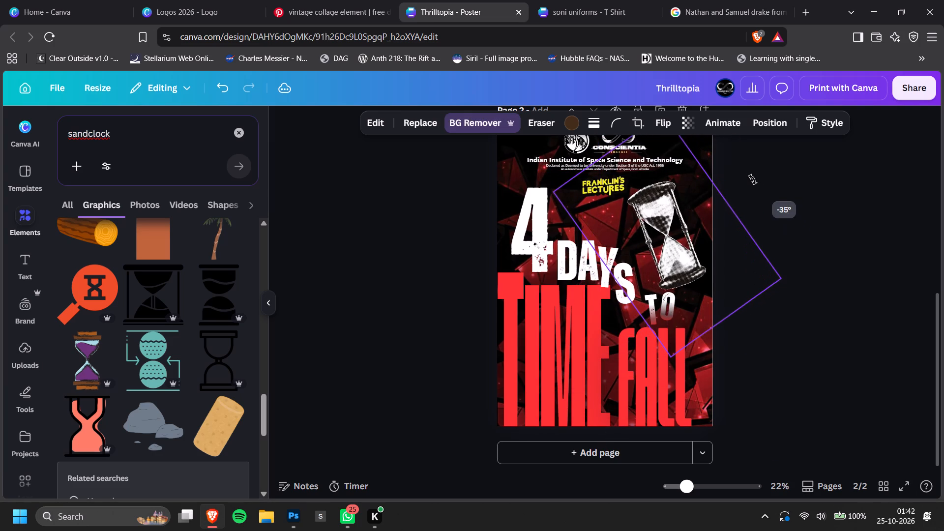
drag(753, 179, 753, 182)
drag(777, 281, 756, 270)
drag(716, 243, 726, 249)
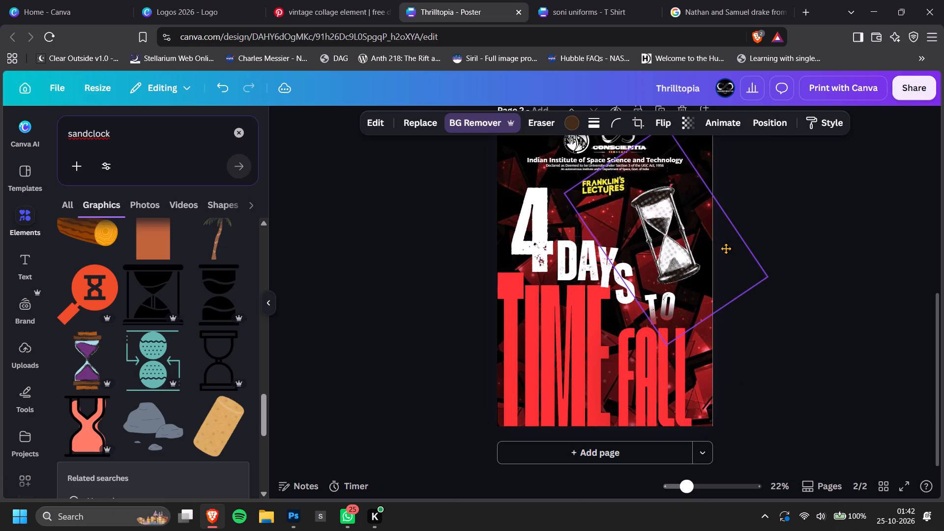
drag(726, 249, 727, 247)
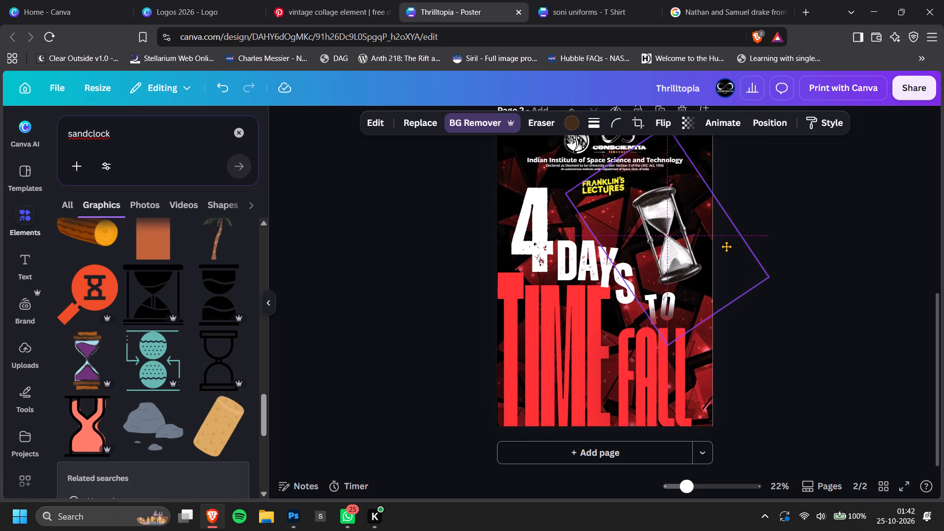
drag(727, 247, 727, 244)
click(820, 229)
Shrink the hourglass a little more and reposition it beside the "4 DAYS" text.
ctrl+scroll(823, 262, down, 2)
ctrl+scroll(633, 273, up, 4)
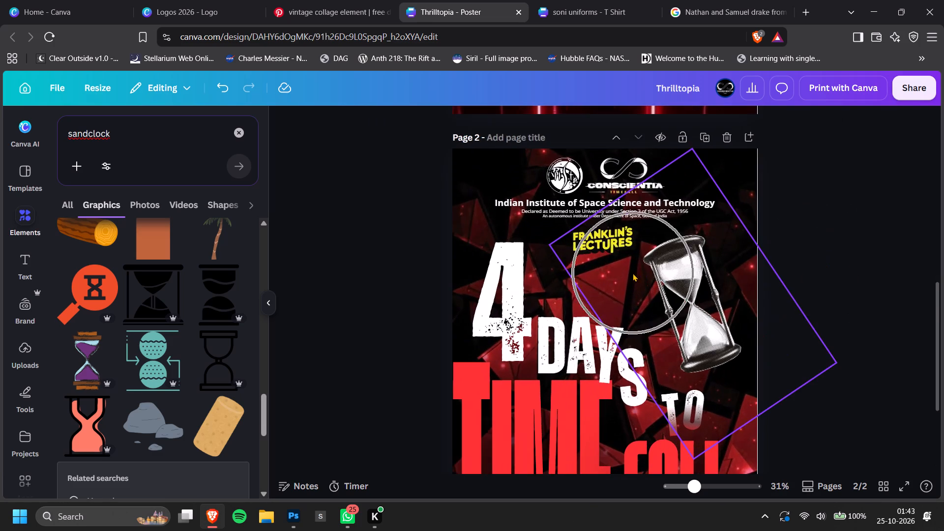
click(658, 262)
drag(695, 146, 695, 177)
drag(689, 297, 688, 288)
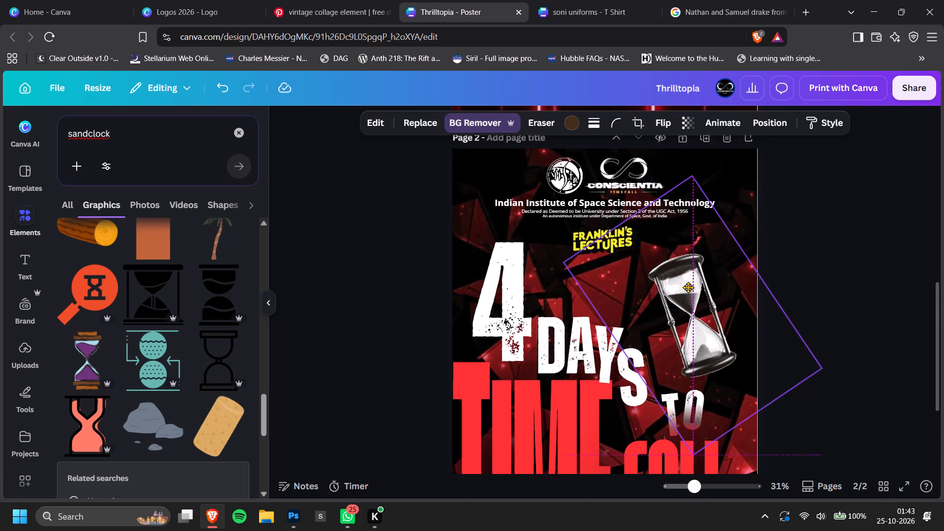
drag(688, 288, 689, 281)
click(834, 258)
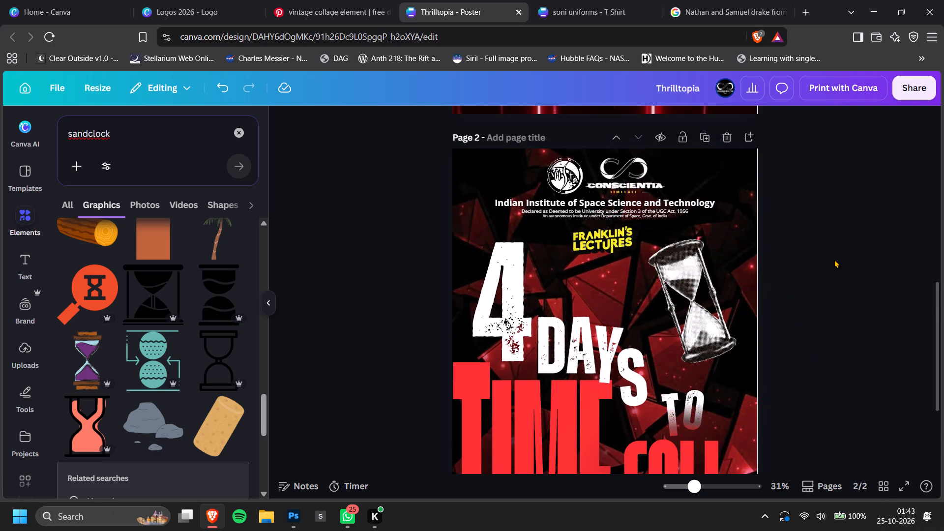
Apply a Drop shadow to the hourglass image and set the shadow's intensity to 100.
ctrl+scroll(835, 265, down, 3)
ctrl+scroll(712, 297, up, 3)
click(701, 291)
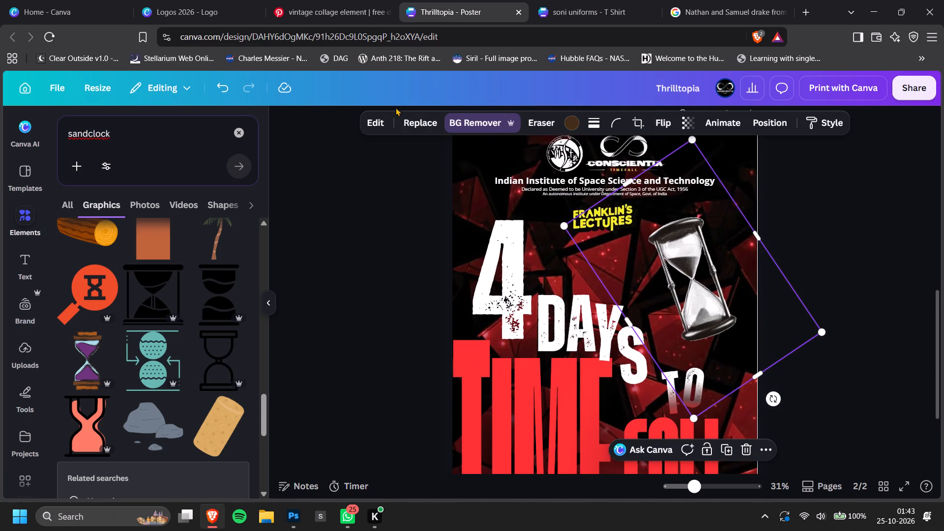
click(378, 119)
scroll(111, 331, down, 8)
scroll(148, 404, down, 3)
click(172, 444)
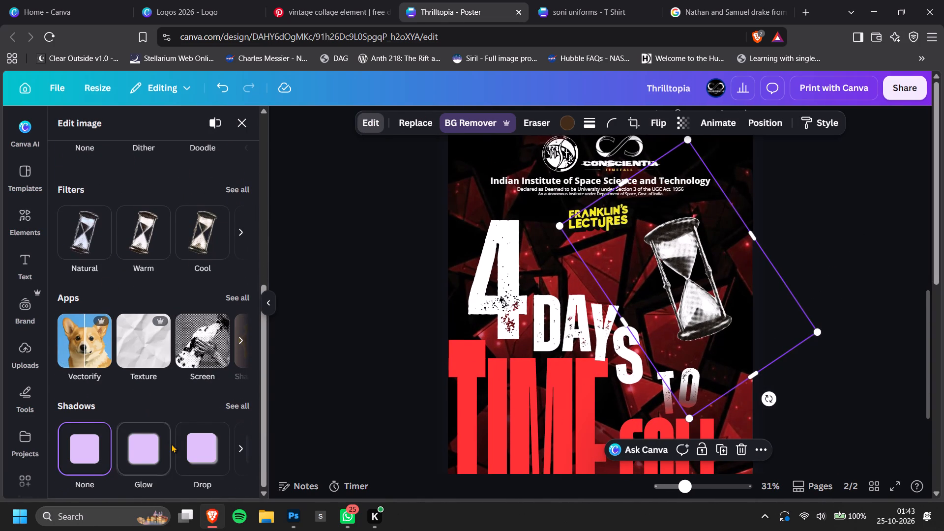
click(184, 445)
click(205, 444)
drag(141, 348, 257, 370)
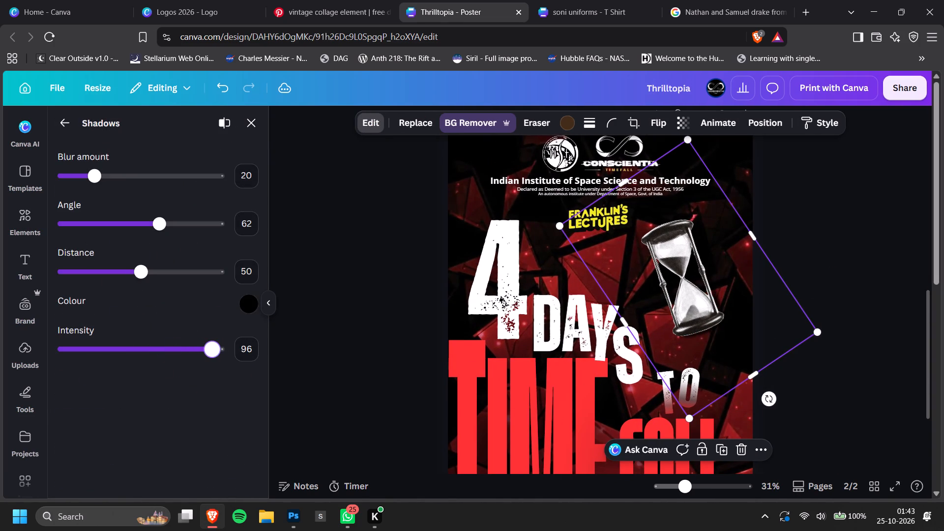
drag(257, 370, 257, 370)
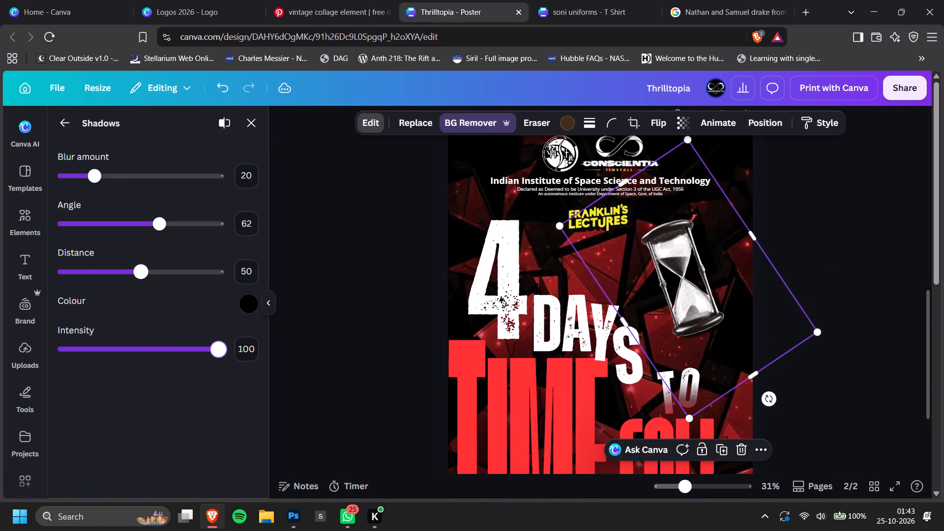
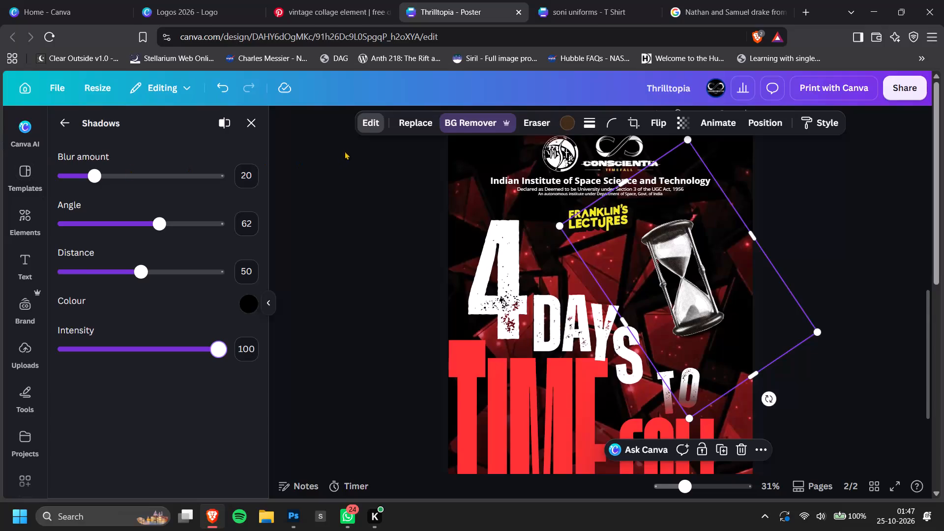
Apply the Cherry duotone filter to the hourglass image.
click(367, 125)
click(367, 125)
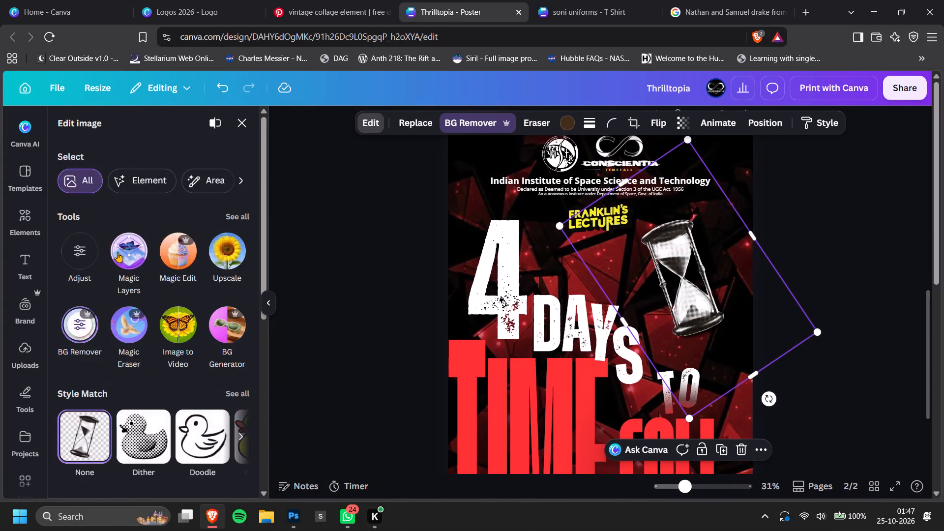
scroll(118, 254, down, 4)
scroll(229, 299, up, 2)
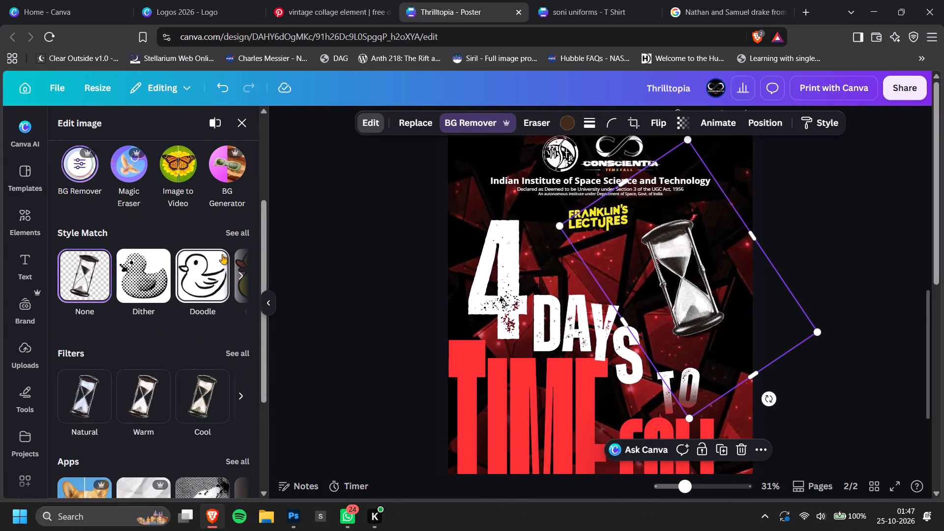
click(234, 345)
click(234, 351)
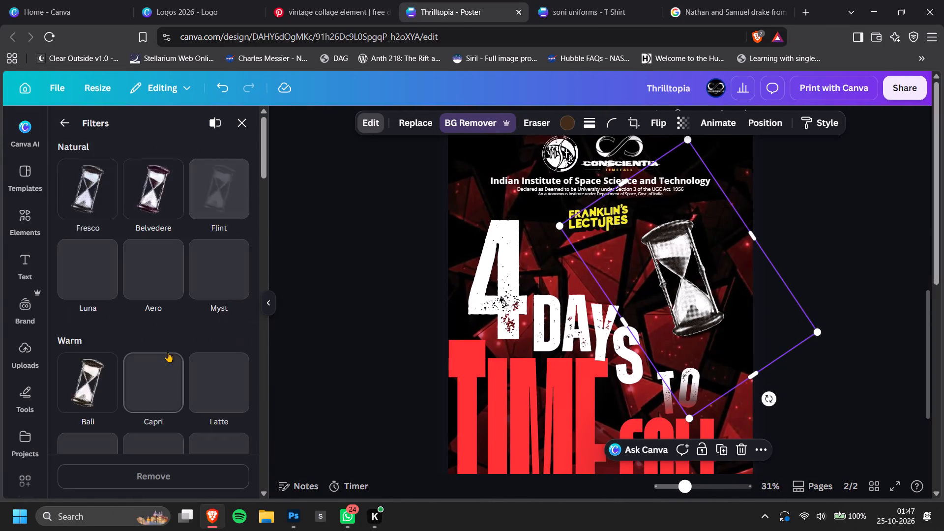
scroll(167, 352, down, 19)
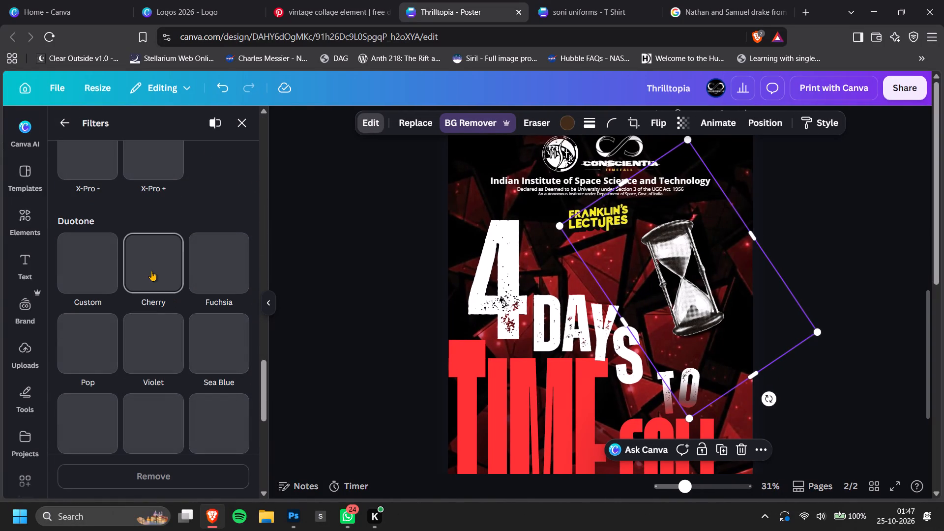
click(151, 271)
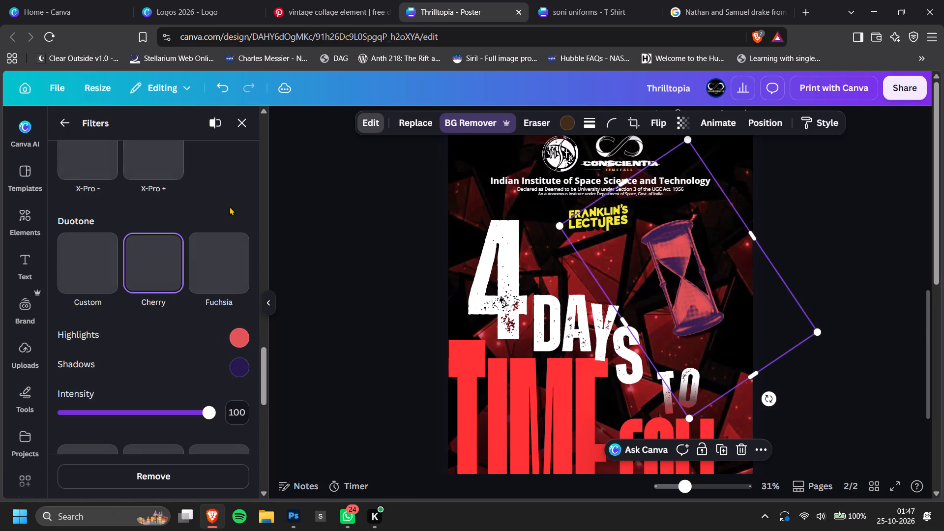
Set the Cherry duotone's highlights colour to #FF5C5C and its shadows colour to #1A0E43.
click(244, 338)
drag(350, 371, 353, 355)
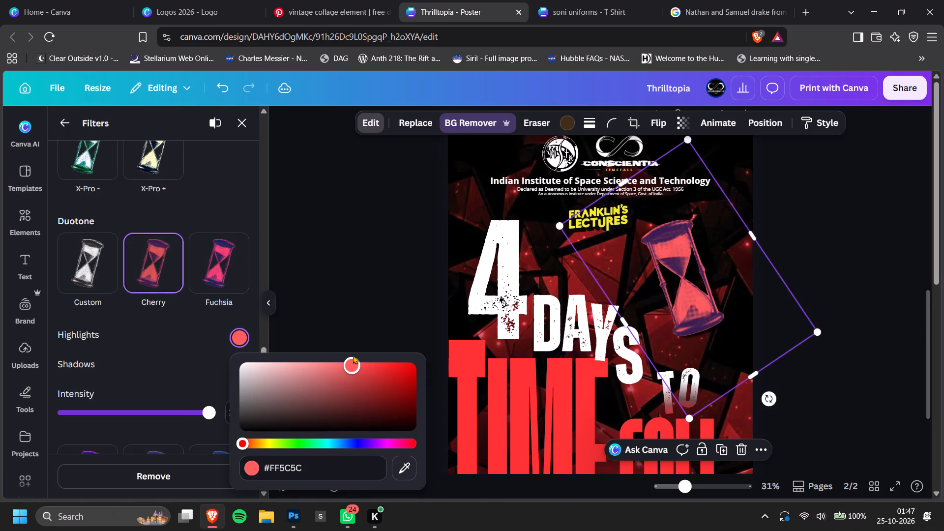
drag(353, 355, 353, 354)
click(160, 350)
click(238, 368)
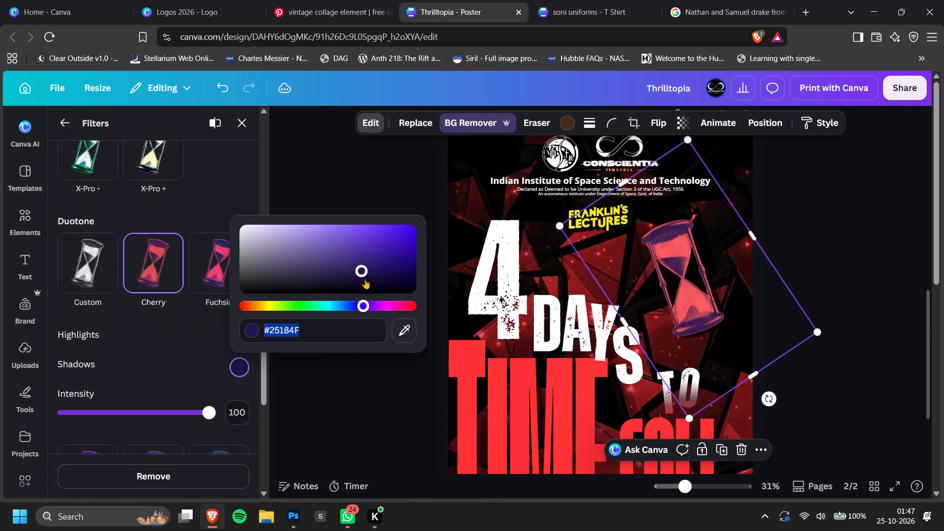
drag(365, 279, 380, 275)
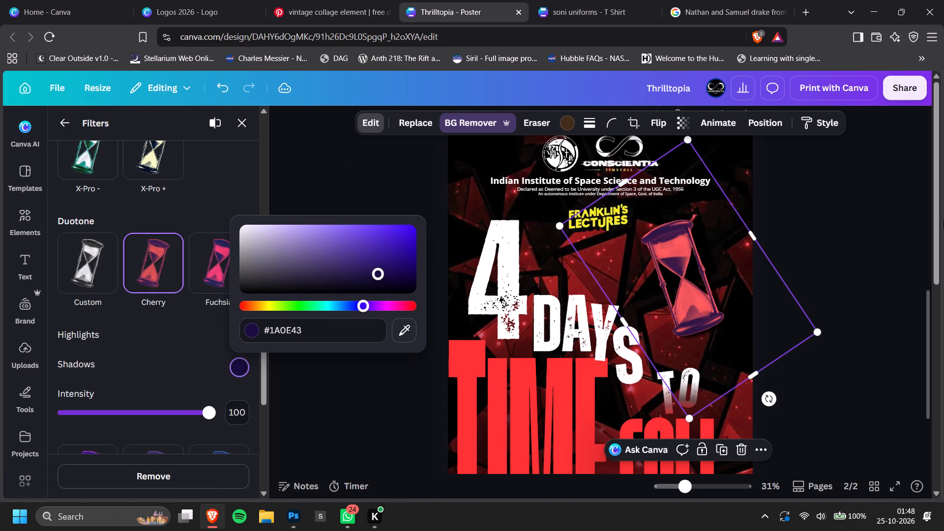
double_click(882, 229)
ctrl+scroll(887, 247, down, 3)
ctrl+scroll(860, 275, up, 3)
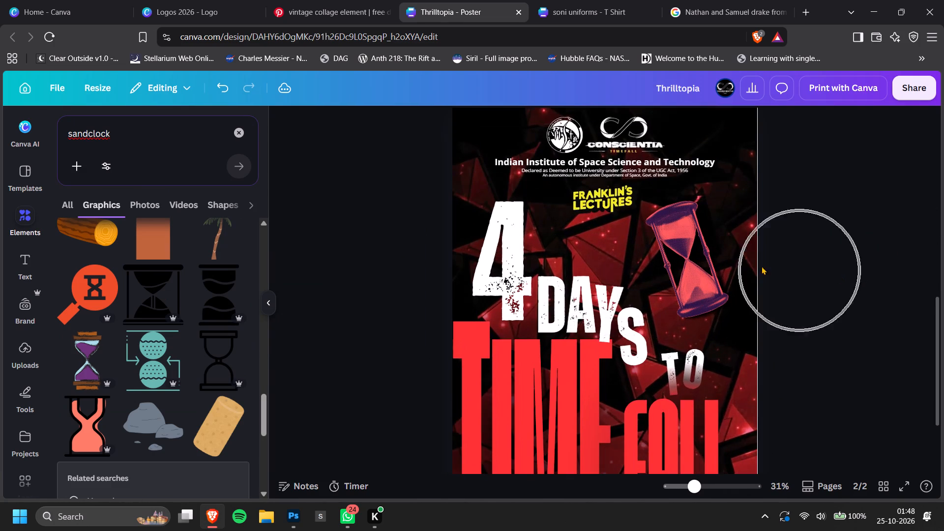
Crop the hourglass image's frame on all sides so it fits closely around the hourglass.
click(709, 253)
drag(757, 215, 735, 219)
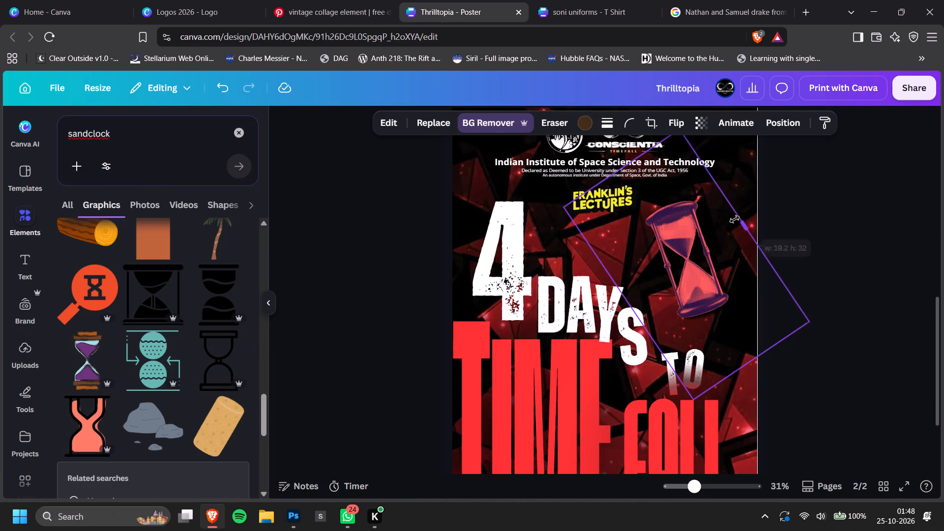
drag(735, 219, 733, 220)
drag(622, 167, 668, 186)
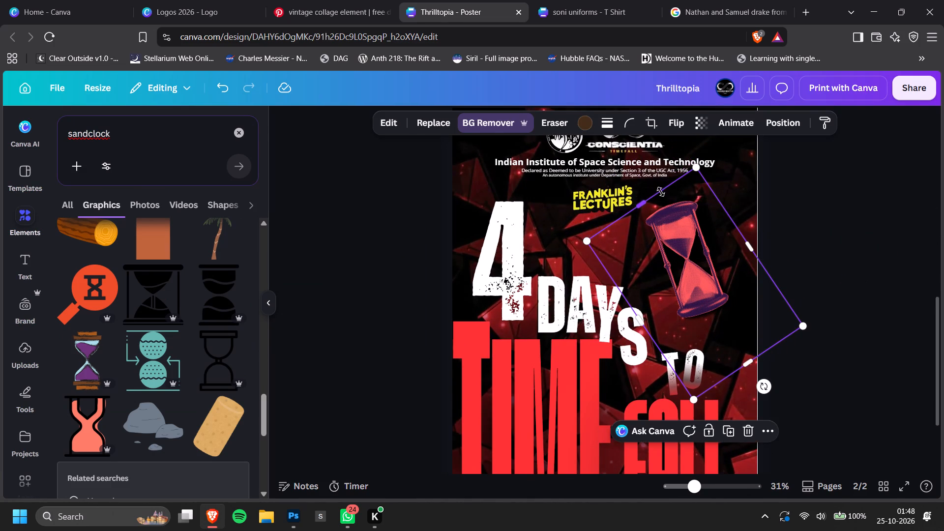
drag(626, 301, 653, 289)
drag(765, 351, 761, 350)
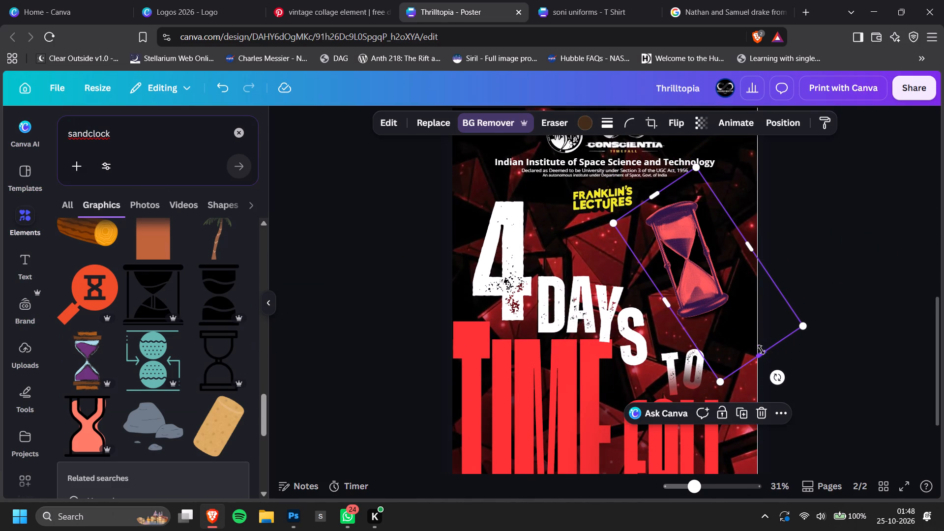
drag(761, 350, 718, 322)
drag(742, 238, 733, 238)
Duplicate the hourglass, rotate the copy more upright, shrink it, and place it near the poster's right edge beside the large hourglass's top.
alt+drag(711, 250, 728, 266)
drag(765, 353, 742, 356)
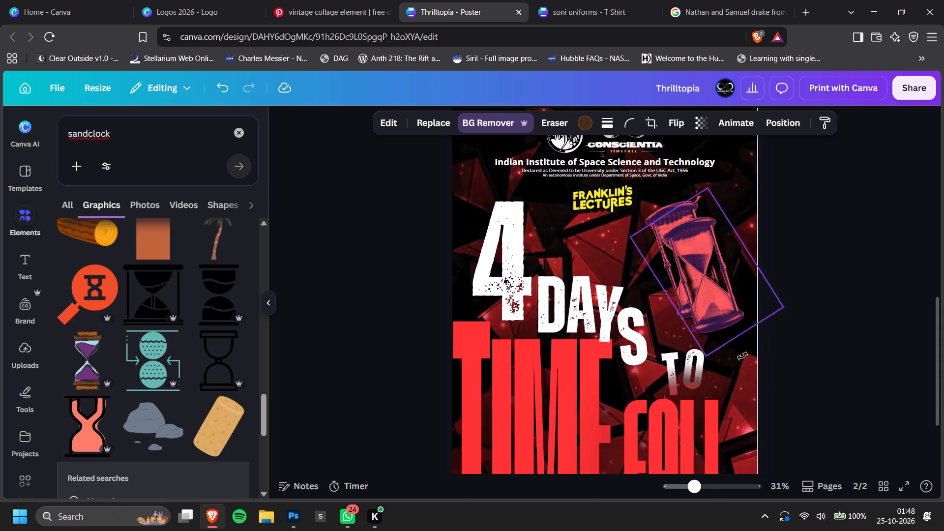
drag(742, 356, 723, 358)
drag(668, 350, 706, 287)
drag(714, 258, 724, 230)
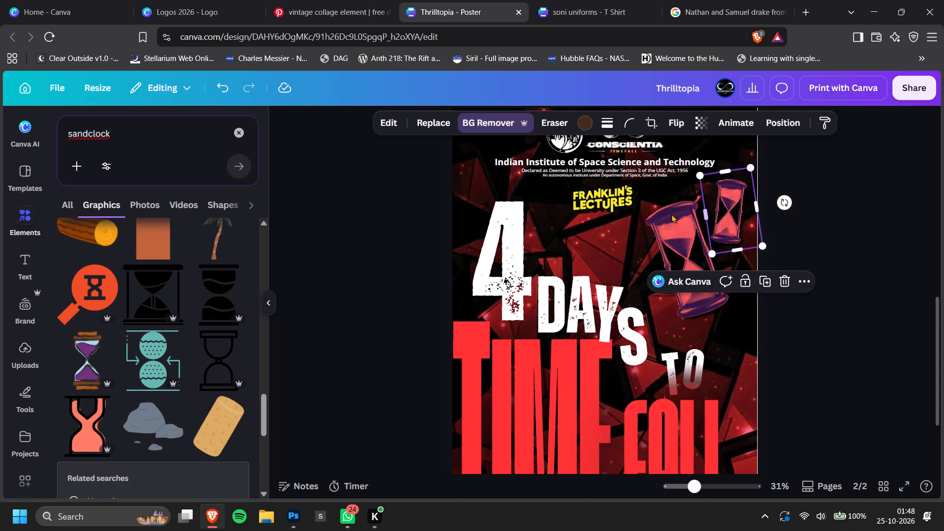
Change the small hourglass's duotone filter to Amber.
click(385, 121)
scroll(190, 330, down, 3)
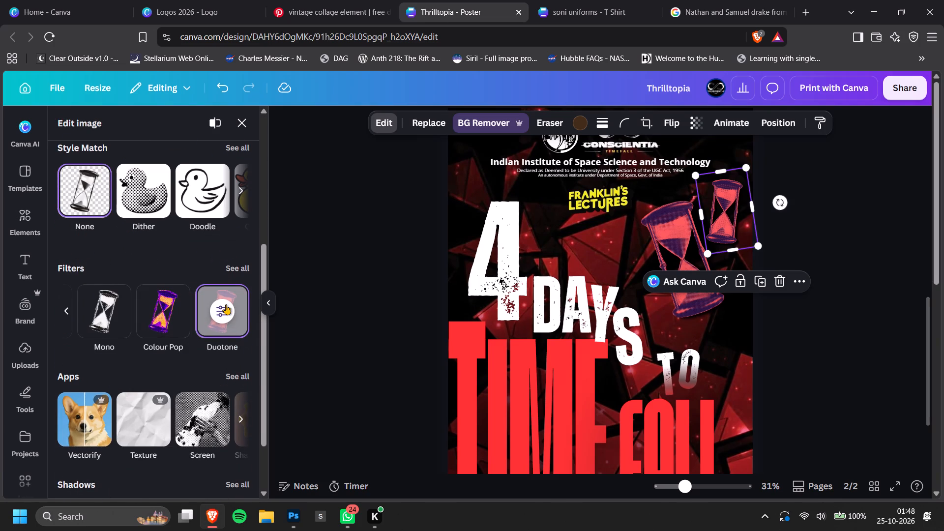
click(226, 304)
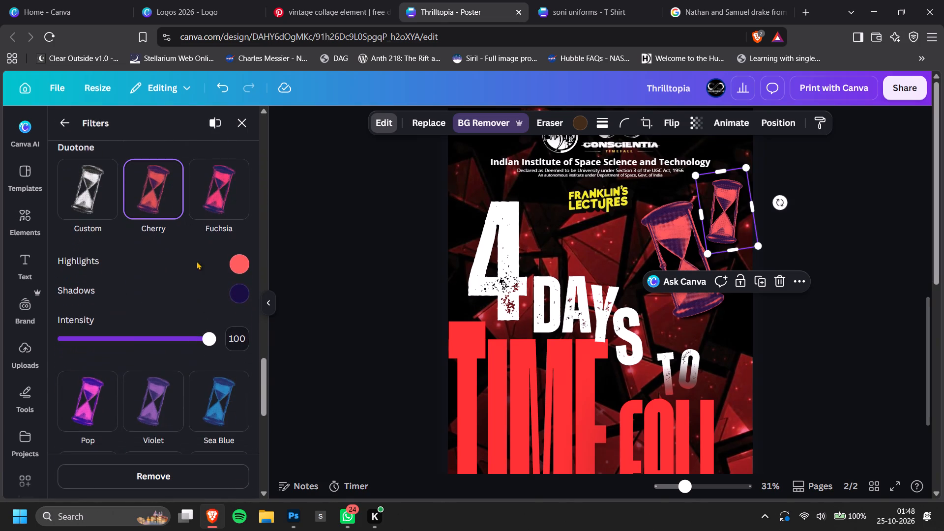
click(222, 393)
scroll(207, 384, down, 2)
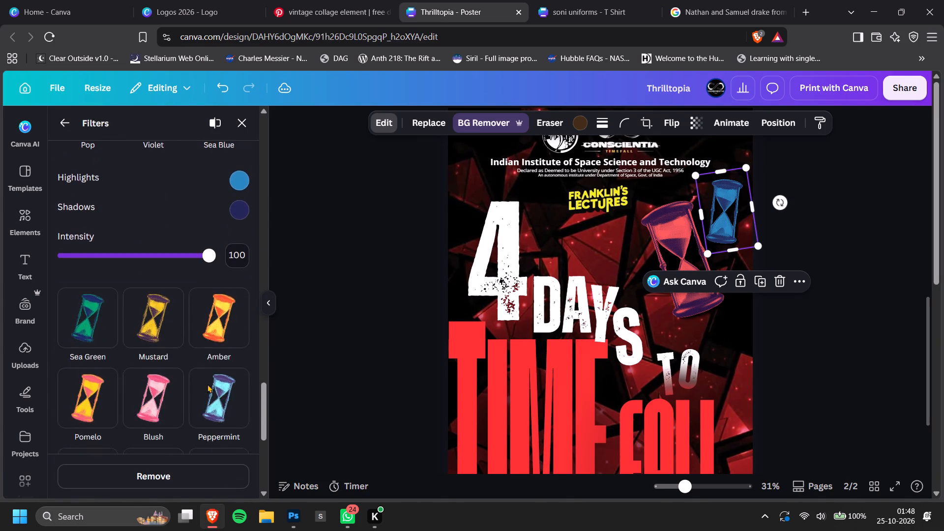
scroll(207, 384, down, 2)
click(236, 165)
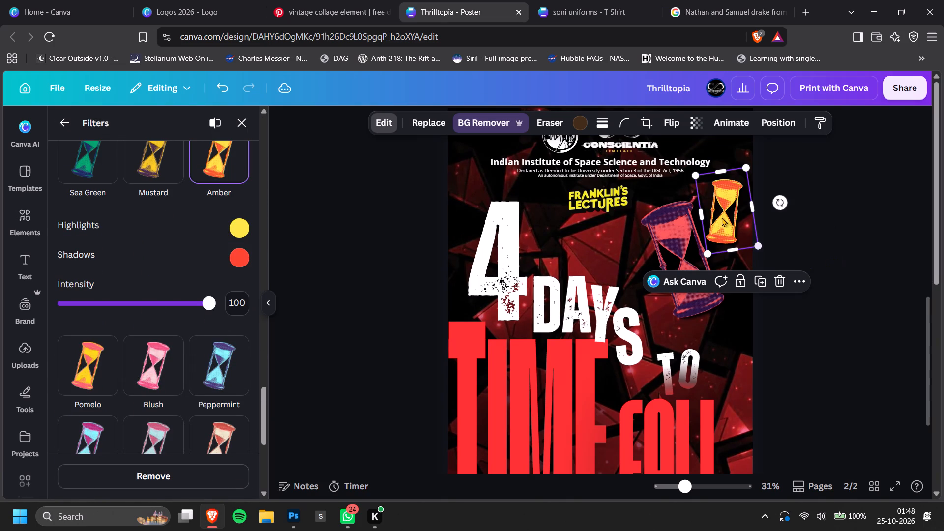
Duplicate the amber hourglass, tilt the copy diagonally, and place it just below the large hourglass, above and to the right of "TO".
alt+drag(720, 216, 705, 318)
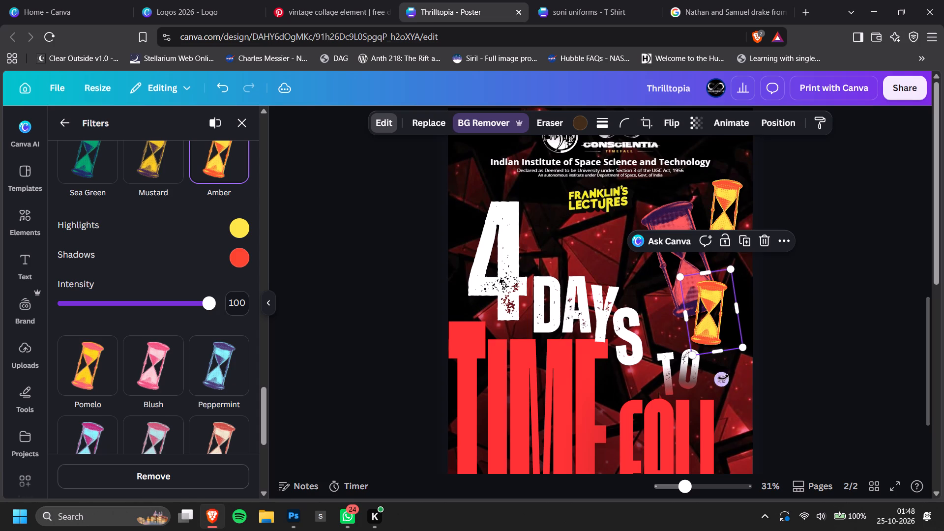
drag(724, 383, 711, 357)
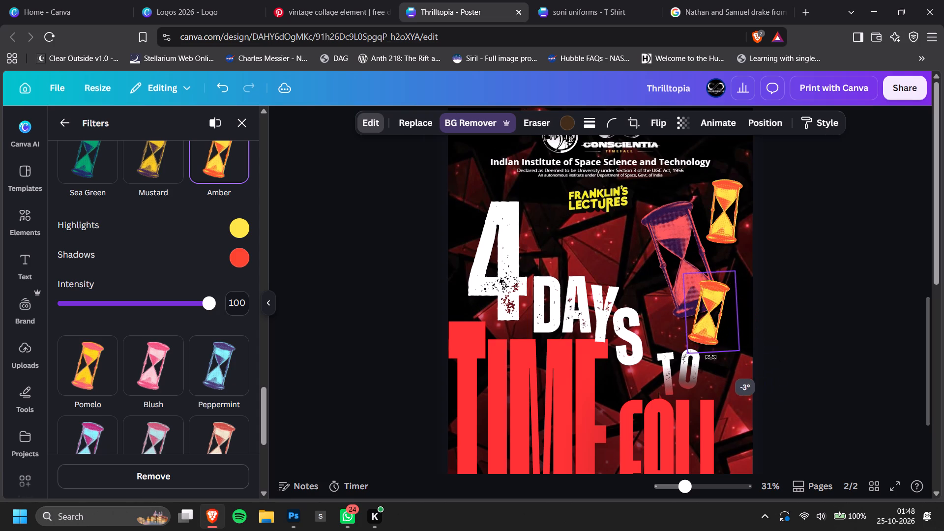
drag(711, 357, 673, 291)
drag(724, 310, 708, 317)
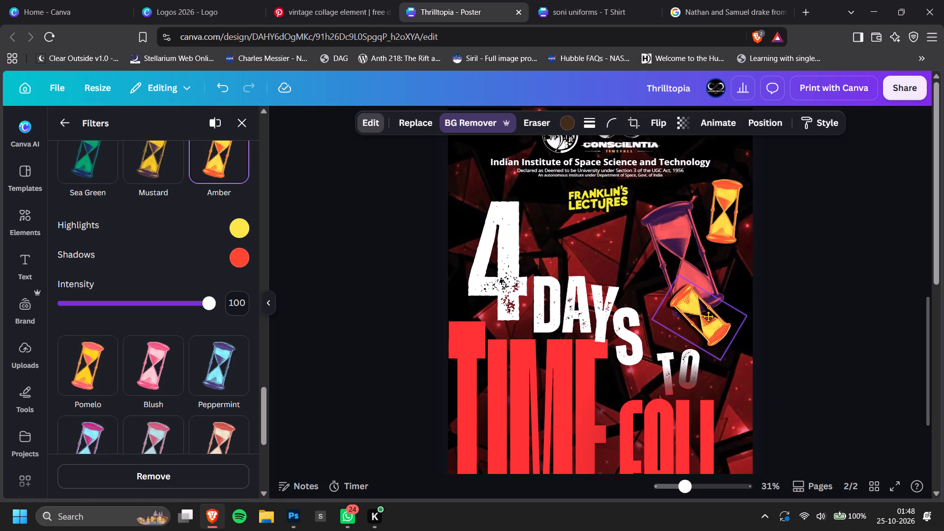
drag(708, 317, 689, 332)
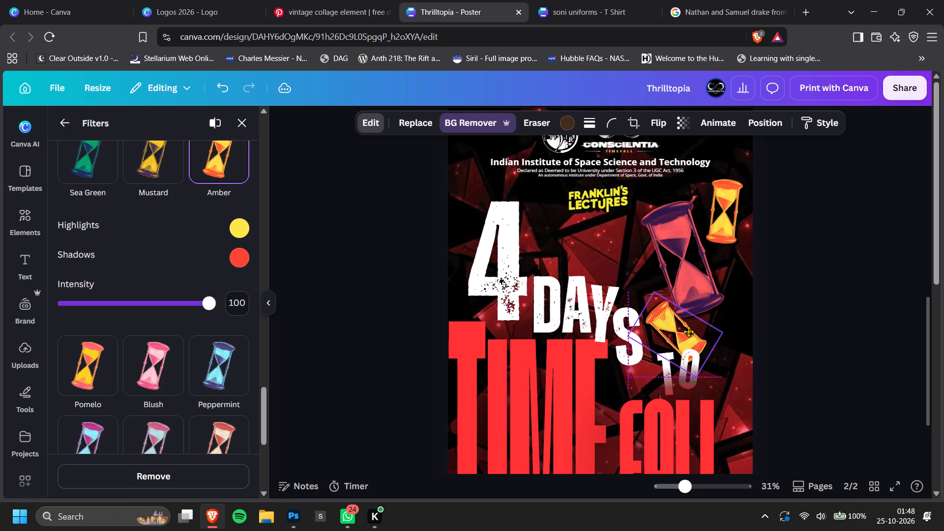
drag(689, 332, 717, 330)
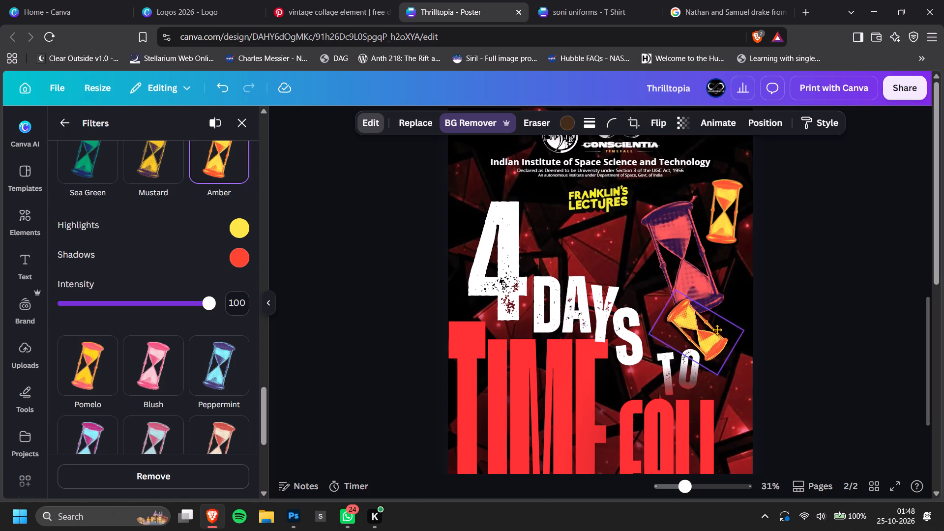
drag(717, 330, 732, 336)
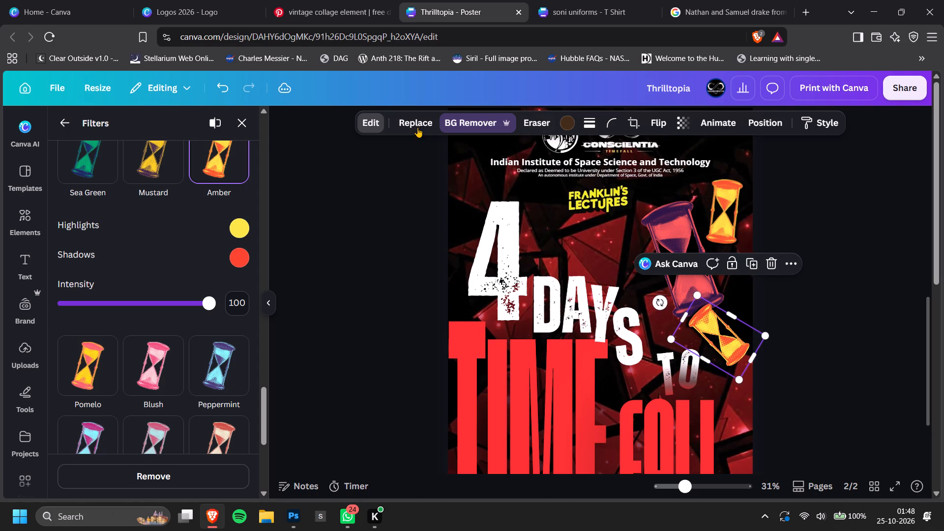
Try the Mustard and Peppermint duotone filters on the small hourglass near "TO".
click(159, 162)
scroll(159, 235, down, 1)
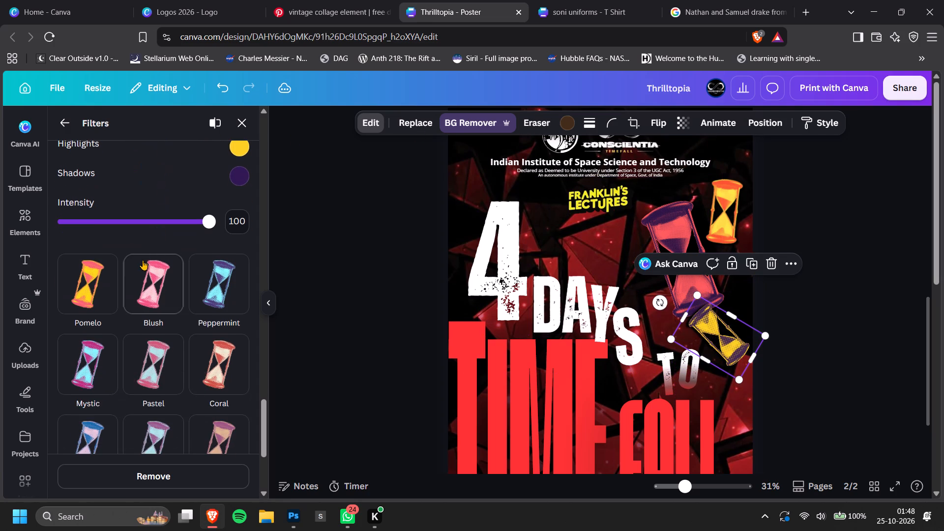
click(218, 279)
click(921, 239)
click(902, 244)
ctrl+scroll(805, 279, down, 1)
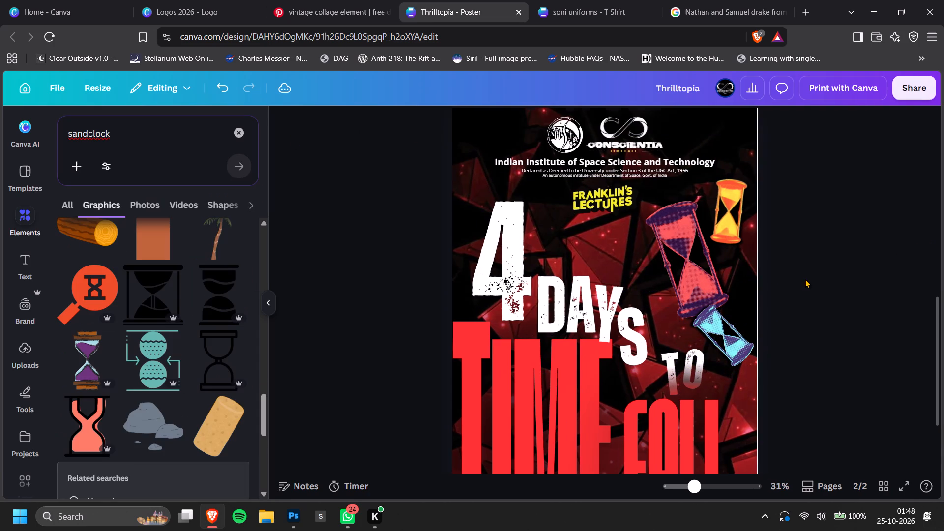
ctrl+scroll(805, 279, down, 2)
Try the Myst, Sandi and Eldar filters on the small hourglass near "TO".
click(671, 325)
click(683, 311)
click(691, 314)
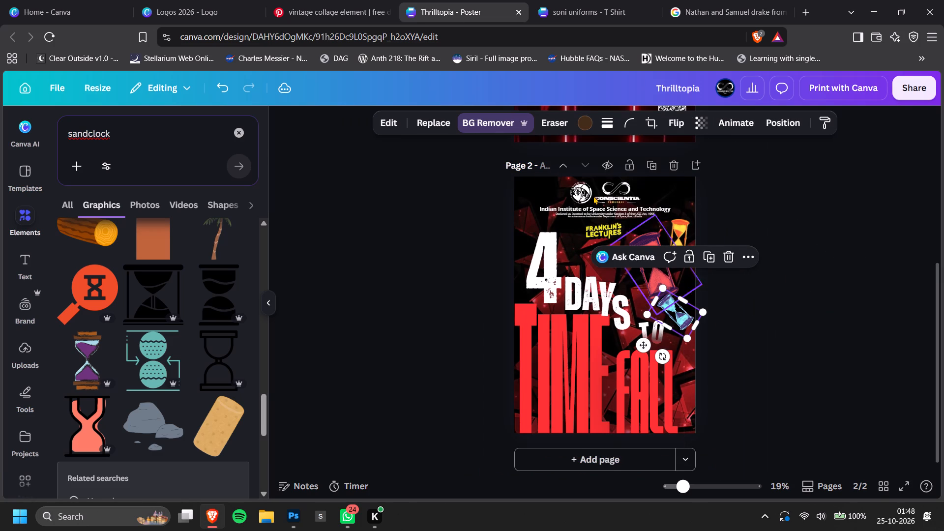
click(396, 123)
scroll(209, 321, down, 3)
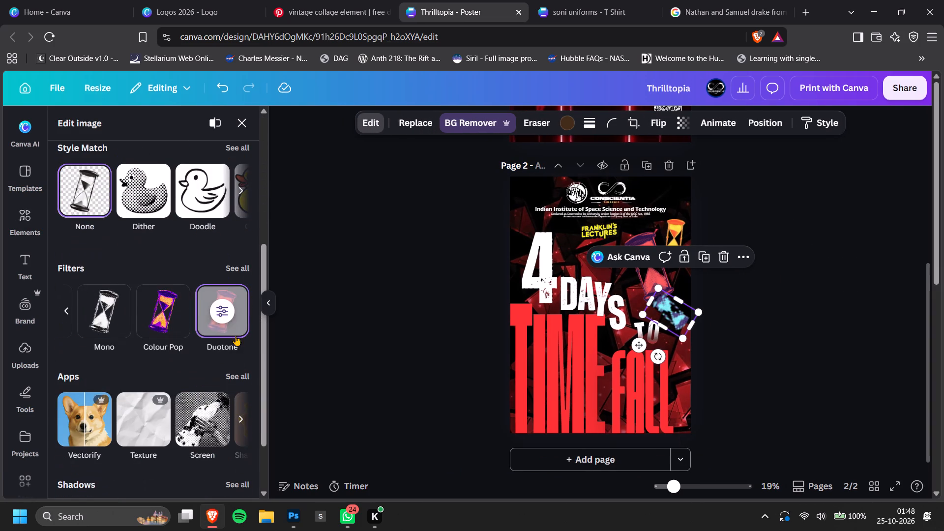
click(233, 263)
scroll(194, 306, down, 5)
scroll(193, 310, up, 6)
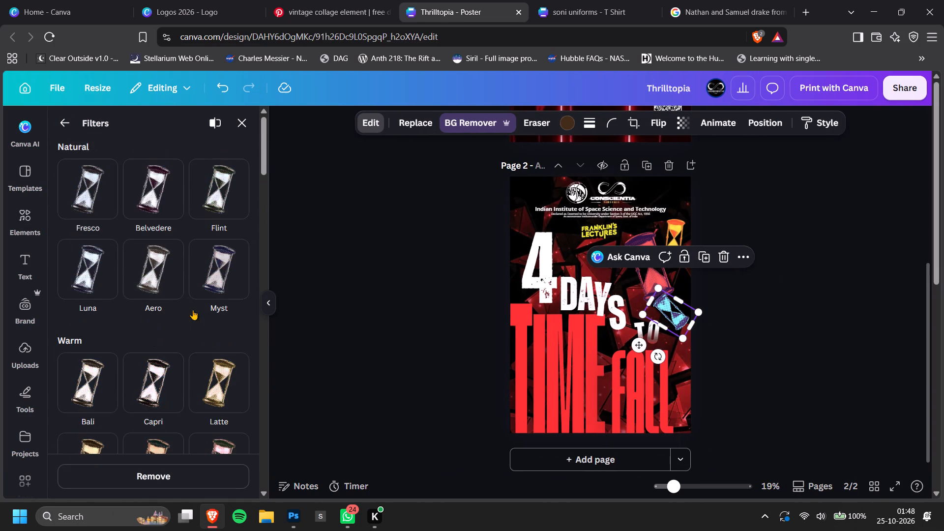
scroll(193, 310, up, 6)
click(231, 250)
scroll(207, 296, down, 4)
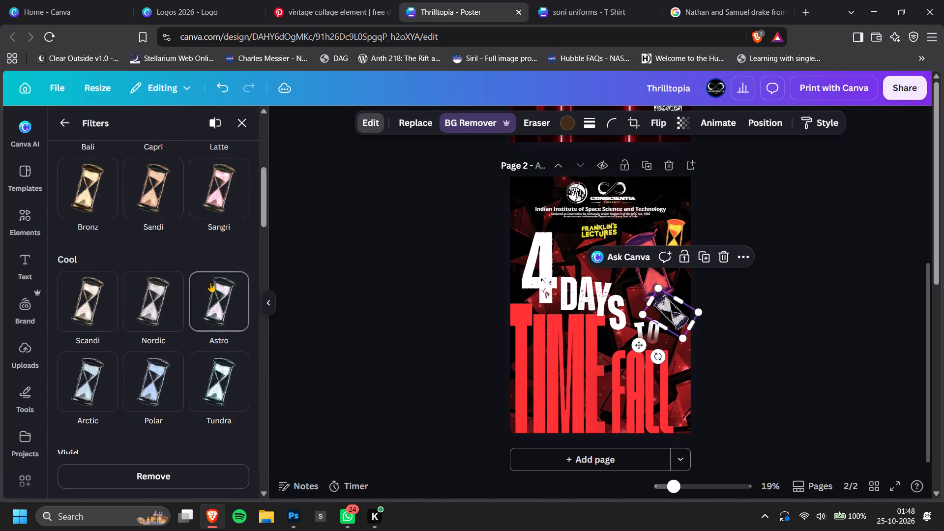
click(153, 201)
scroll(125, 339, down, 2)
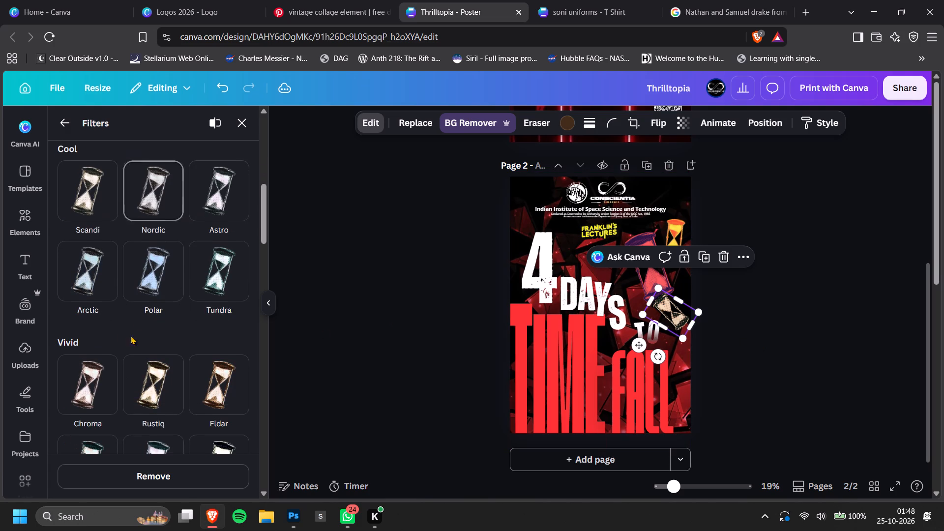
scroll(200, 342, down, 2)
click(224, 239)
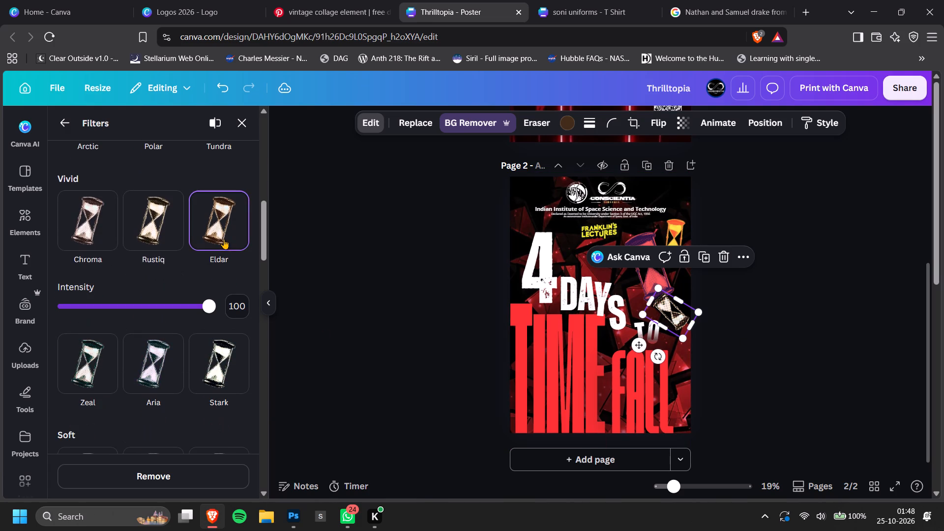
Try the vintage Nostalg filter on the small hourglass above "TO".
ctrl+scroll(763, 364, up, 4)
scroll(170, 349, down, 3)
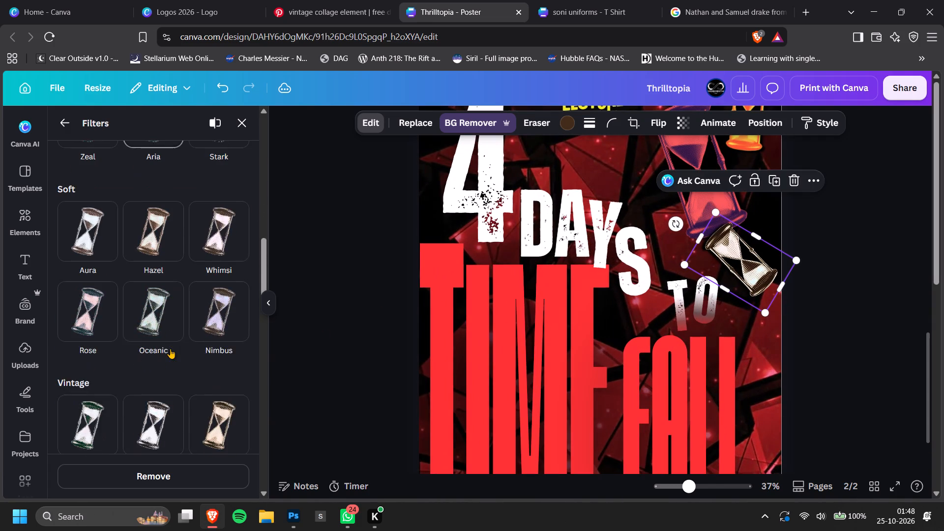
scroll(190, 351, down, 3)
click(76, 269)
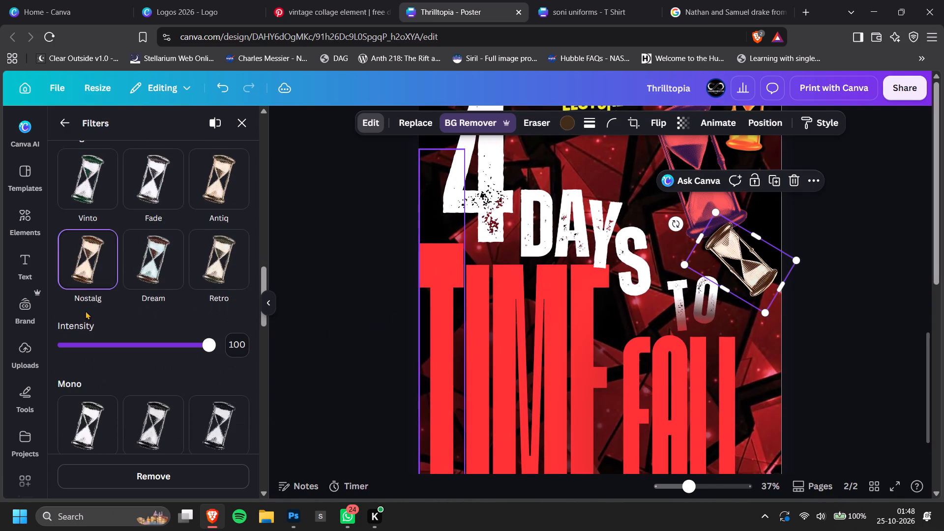
Apply the Colour Pop filter Outrun to the small hourglass above "TO".
scroll(86, 311, down, 10)
scroll(152, 271, up, 4)
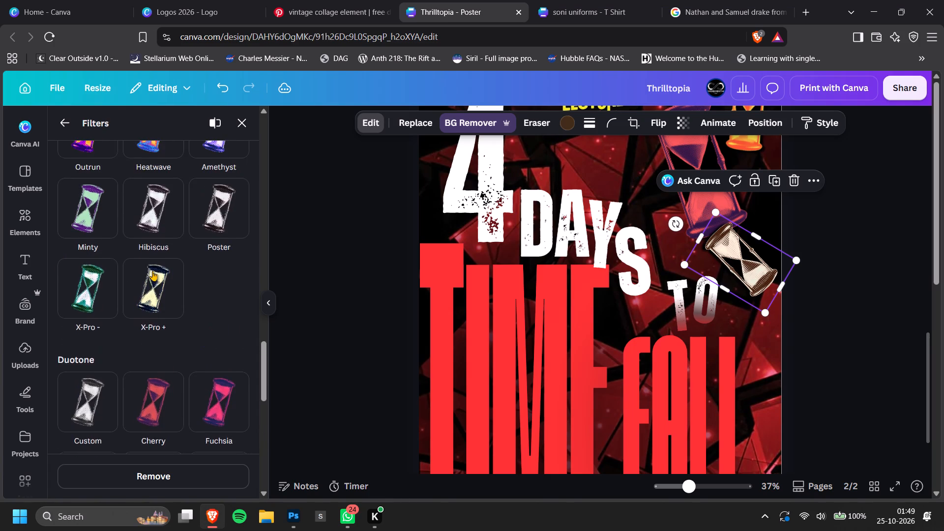
scroll(157, 285, up, 2)
click(111, 291)
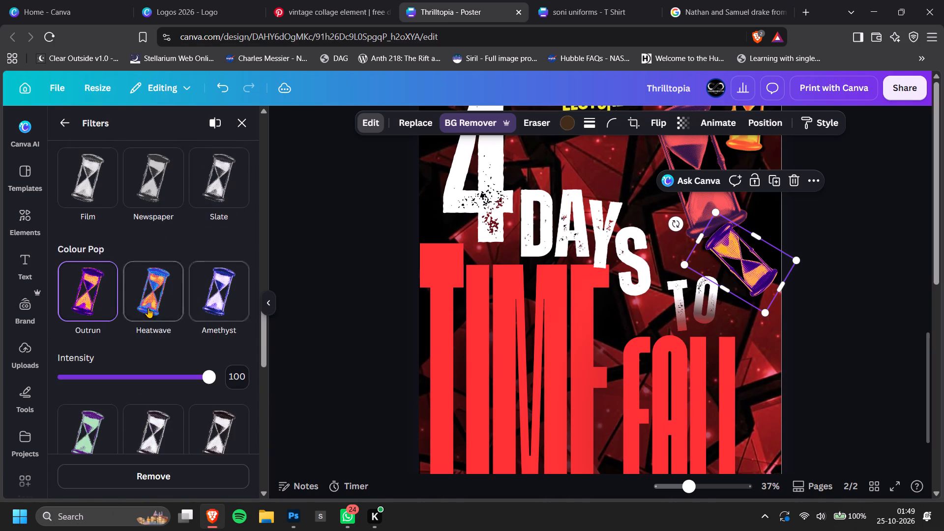
scroll(148, 308, down, 13)
click(842, 300)
click(842, 300)
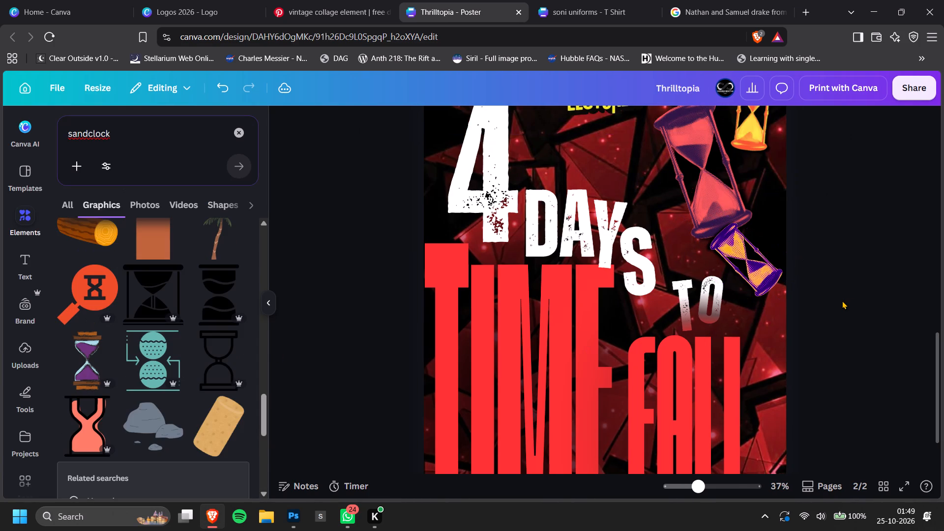
Shift the large hourglass slightly toward the poster's right edge, closer to the amber hourglass.
ctrl+scroll(842, 300, down, 3)
drag(650, 231, 659, 232)
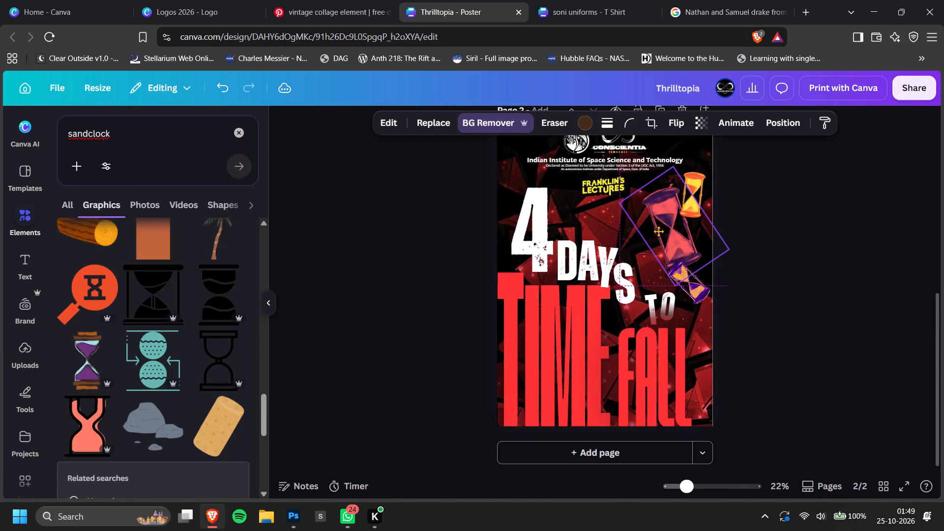
drag(659, 232, 661, 233)
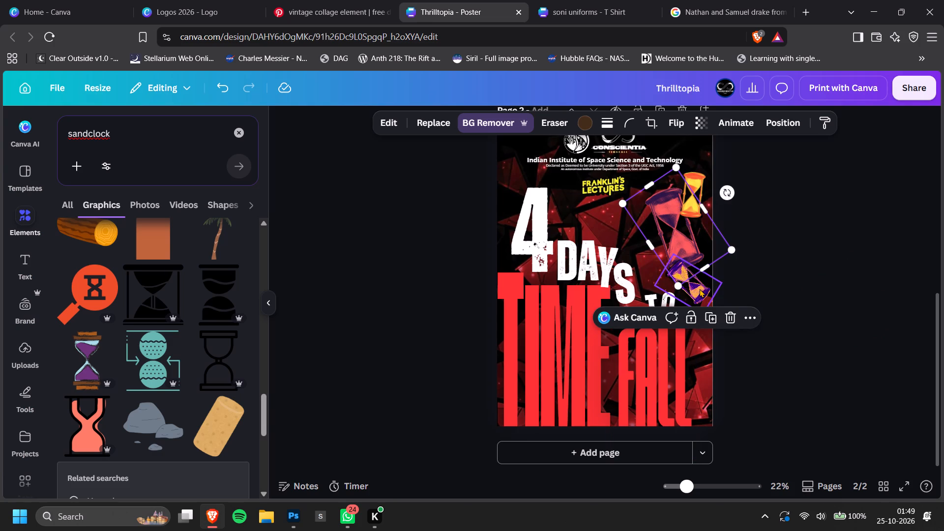
Move the small purple-and-yellow hourglass onto the base of the large one and rotate it to about 122°.
drag(700, 289, 680, 272)
drag(654, 311, 652, 311)
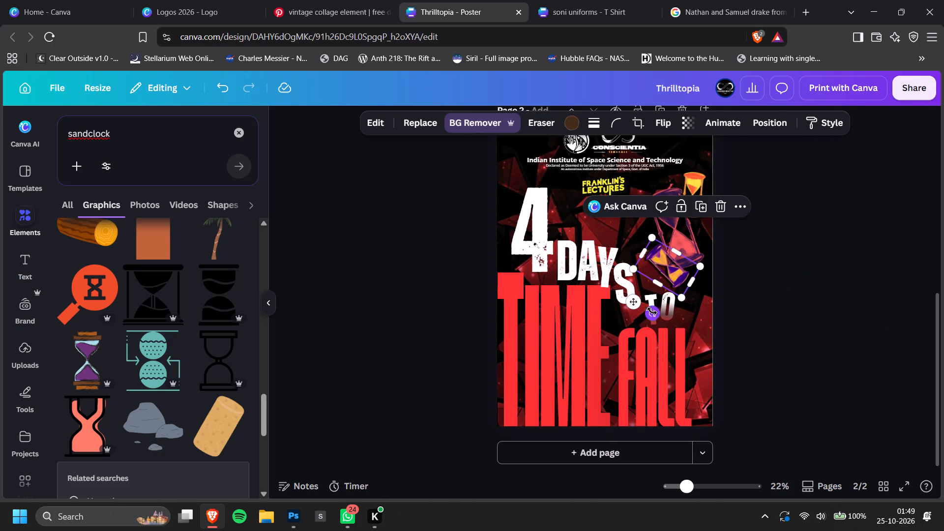
drag(652, 311, 590, 305)
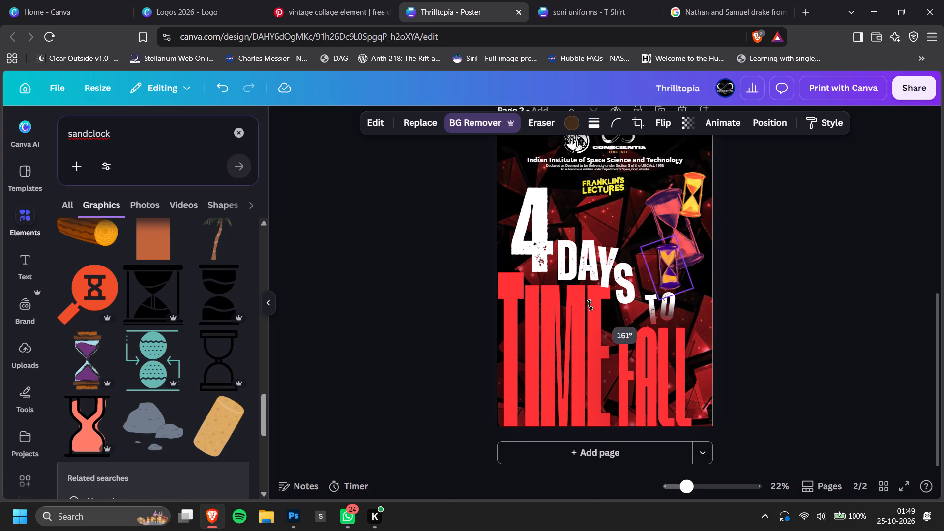
drag(590, 305, 651, 315)
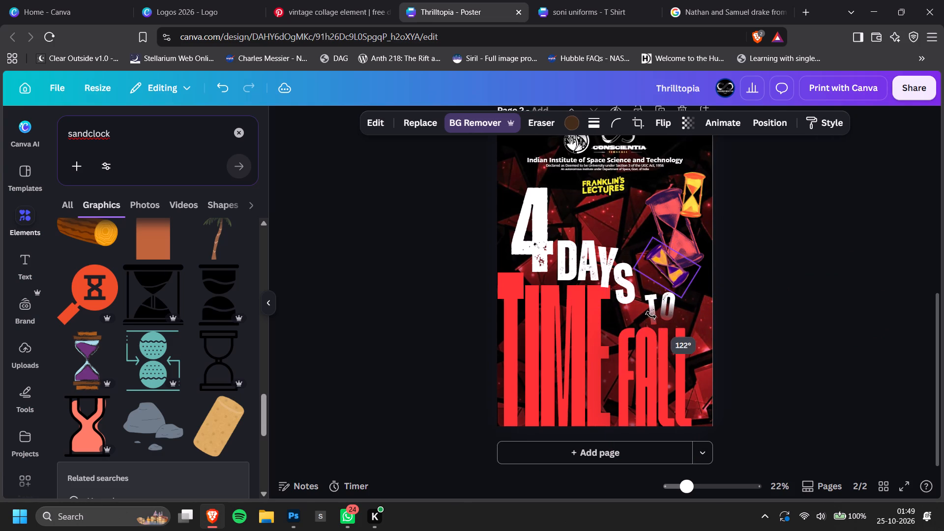
drag(651, 315, 648, 314)
Bring the small purple-and-yellow hourglass forward to the top of the layer order.
key(ctrl+bracketright)
key(ctrl+bracketright)
key(ctrl+bracketright)
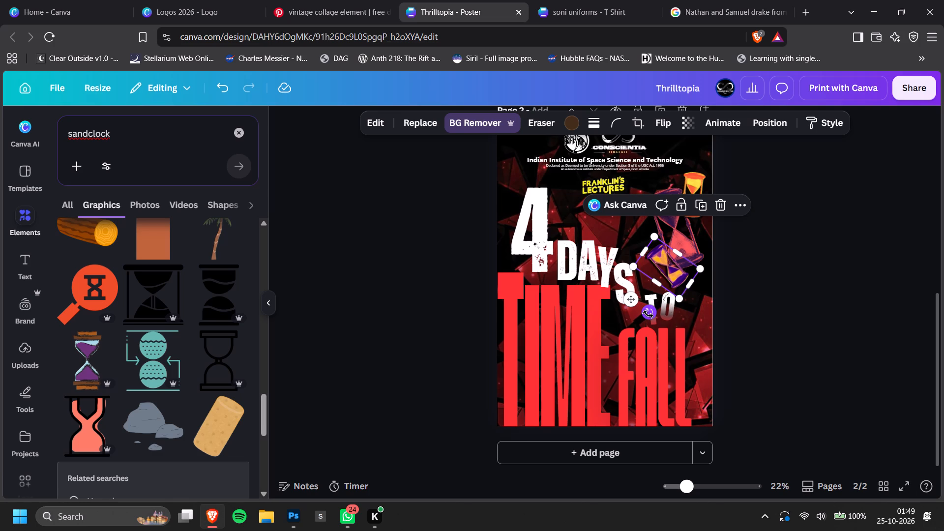
key(ctrl+bracketright)
key(ctrl+bracketright)
key(ctrl+bracketright)
key(ctrl+bracketright)
key(ctrl+bracketright)
key(ctrl+bracketright)
key(ctrl+bracketright)
key(ctrl+bracketright)
key(Return)
click(866, 259)
click(672, 278)
key(ctrl+bracketright)
key(ctrl+bracketright)
key(ctrl+bracketright)
key(ctrl+bracketright)
key(ctrl+bracketright)
key(ctrl+bracketright)
key(ctrl+bracketright)
key(ctrl+bracketright)
key(ctrl+bracketright)
key(ctrl+bracketright)
key(ctrl+bracketright)
key(ctrl+bracketright)
key(ctrl+bracketright)
key(ctrl+bracketright)
key(ctrl+bracketright)
key(ctrl+bracketright)
key(ctrl+bracketright)
Nudge the large hourglass slightly down and away from the amber hourglass.
ctrl+scroll(672, 278, up, 4)
click(756, 208)
drag(760, 206, 752, 210)
ctrl+scroll(752, 216, down, 3)
click(865, 240)
scroll(859, 242, up, 1)
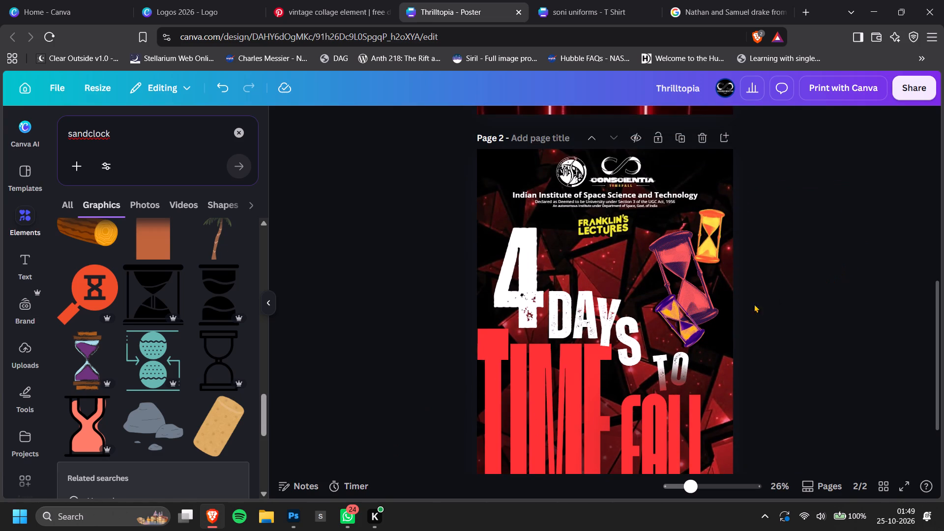
Move the small purple-and-yellow hourglass toward the poster's right edge, overlapping the lower right corner of the large hourglass.
drag(708, 327, 736, 332)
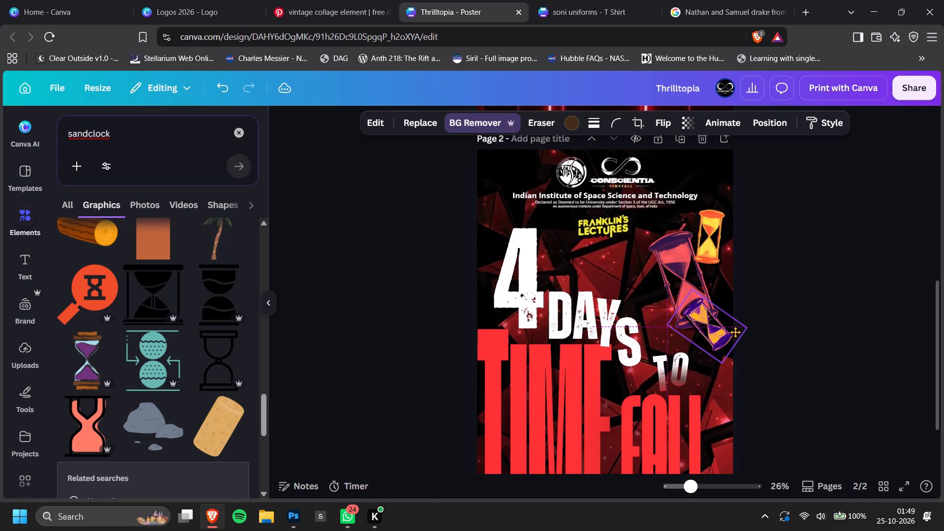
drag(736, 332, 734, 331)
click(772, 301)
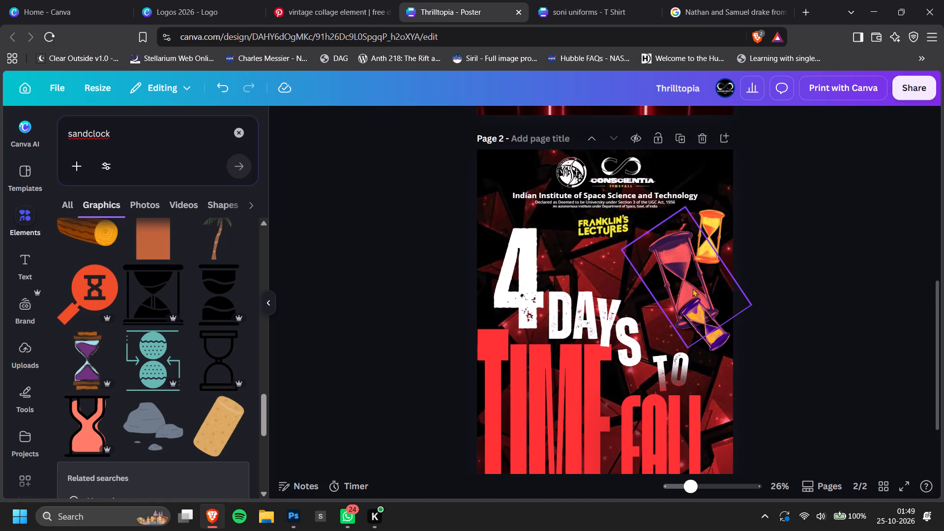
Shift the large hourglass slightly down and left, and move the amber hourglass inward beside its top.
drag(686, 276, 676, 281)
click(835, 246)
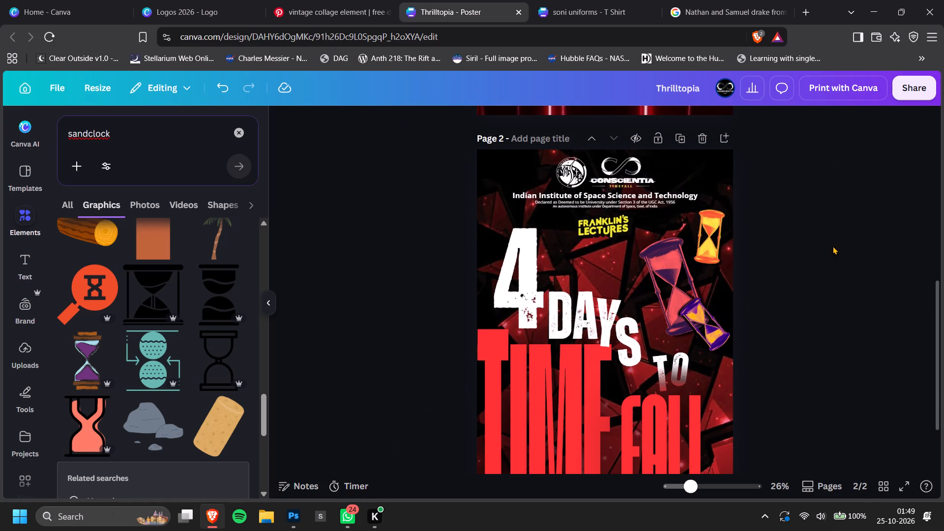
drag(719, 239, 708, 247)
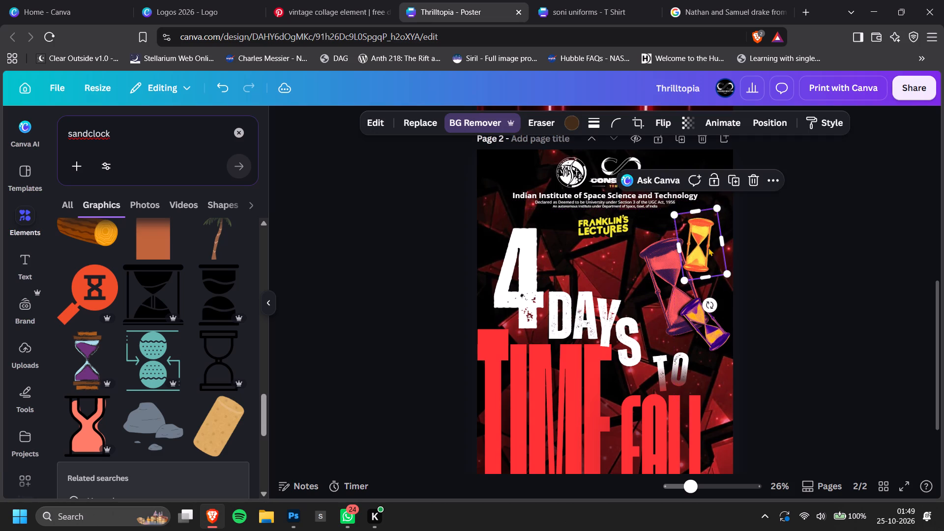
click(820, 222)
Change the large hourglass's shadow to Glow with size 23 and blur amount 37.
scroll(832, 248, down, 1)
ctrl+scroll(832, 248, down, 2)
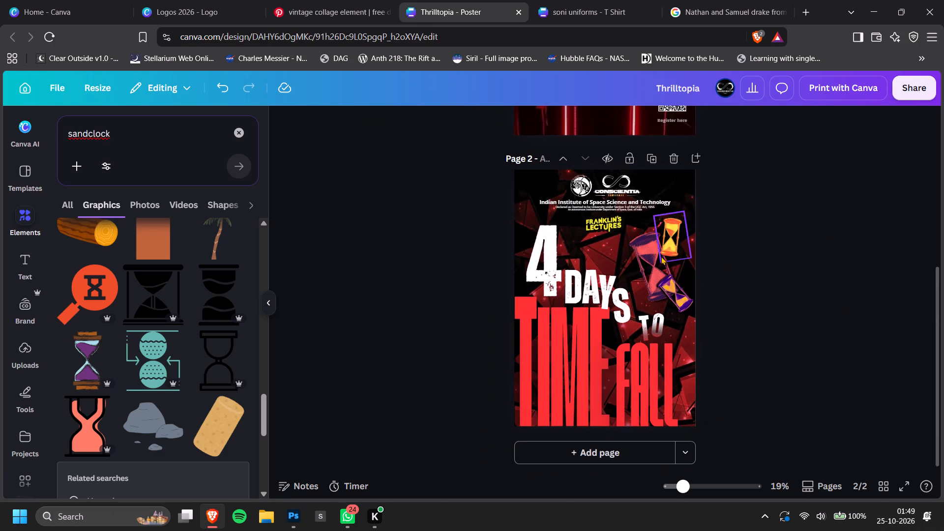
click(661, 256)
click(650, 260)
ctrl+scroll(651, 259, up, 3)
click(396, 127)
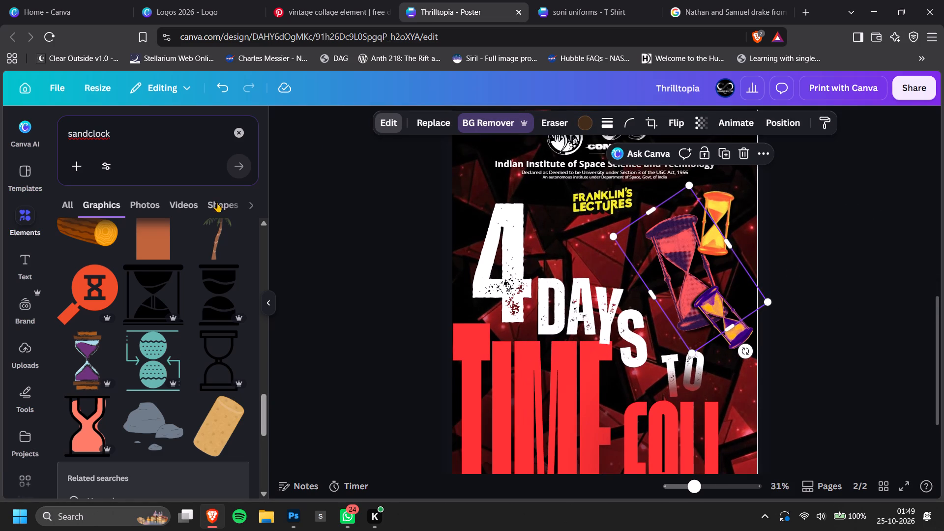
scroll(175, 272, down, 10)
click(158, 448)
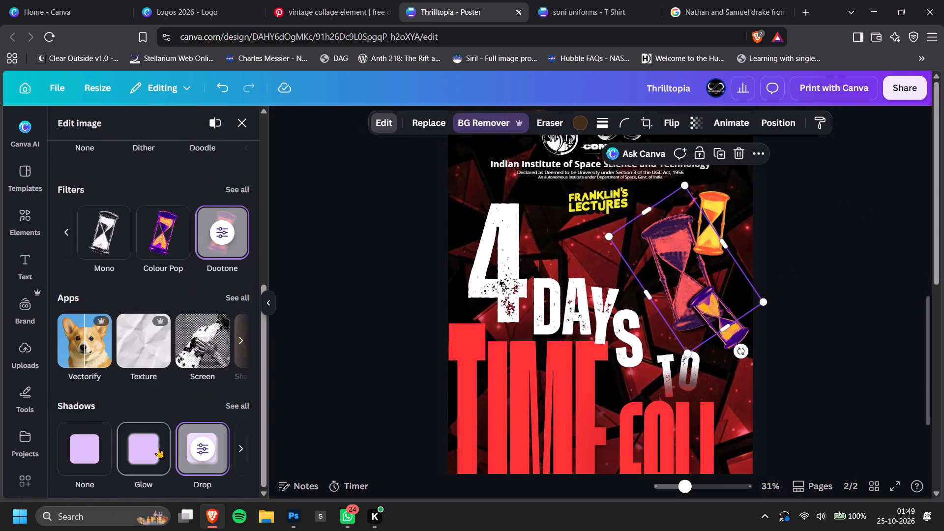
click(154, 449)
drag(115, 223, 124, 226)
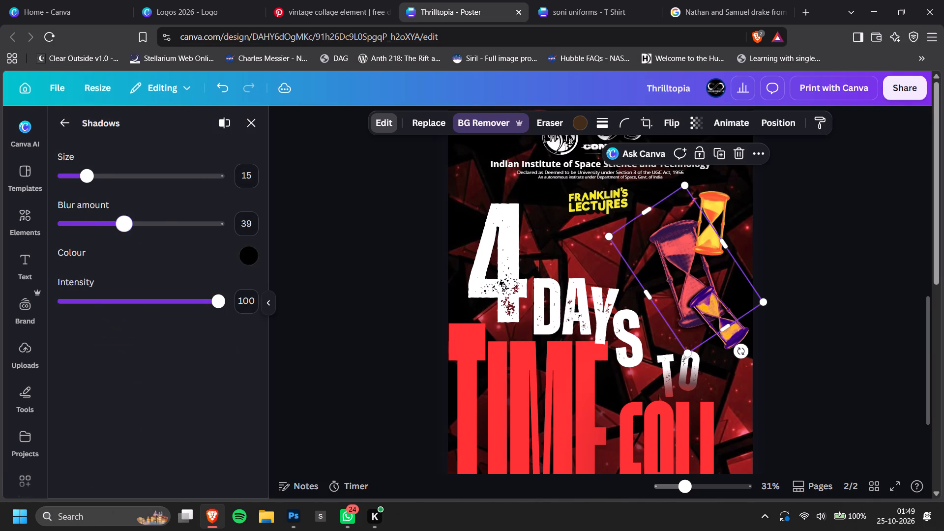
drag(124, 226, 121, 225)
drag(90, 176, 99, 178)
ctrl+scroll(702, 229, up, 3)
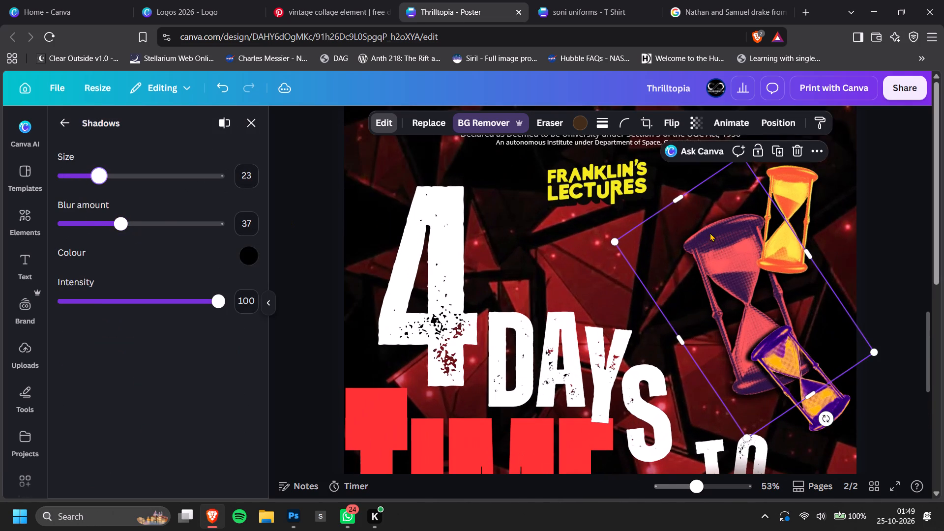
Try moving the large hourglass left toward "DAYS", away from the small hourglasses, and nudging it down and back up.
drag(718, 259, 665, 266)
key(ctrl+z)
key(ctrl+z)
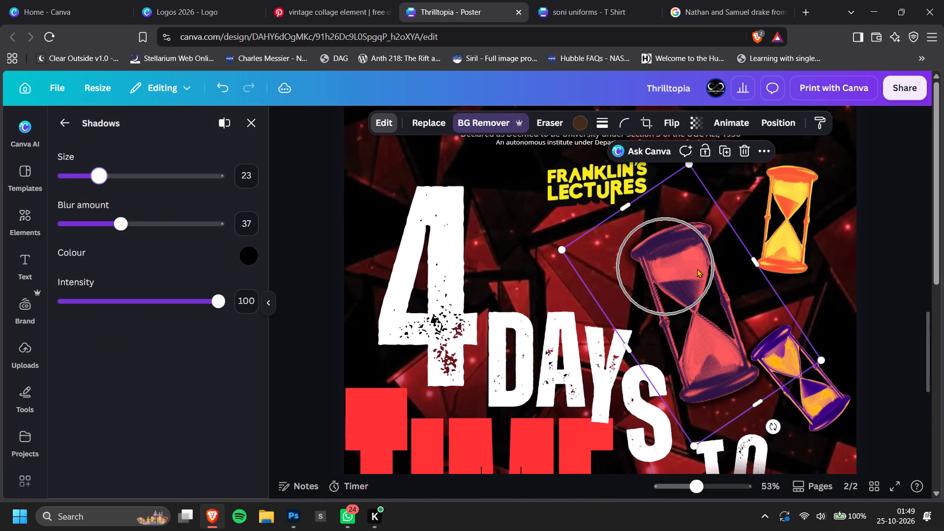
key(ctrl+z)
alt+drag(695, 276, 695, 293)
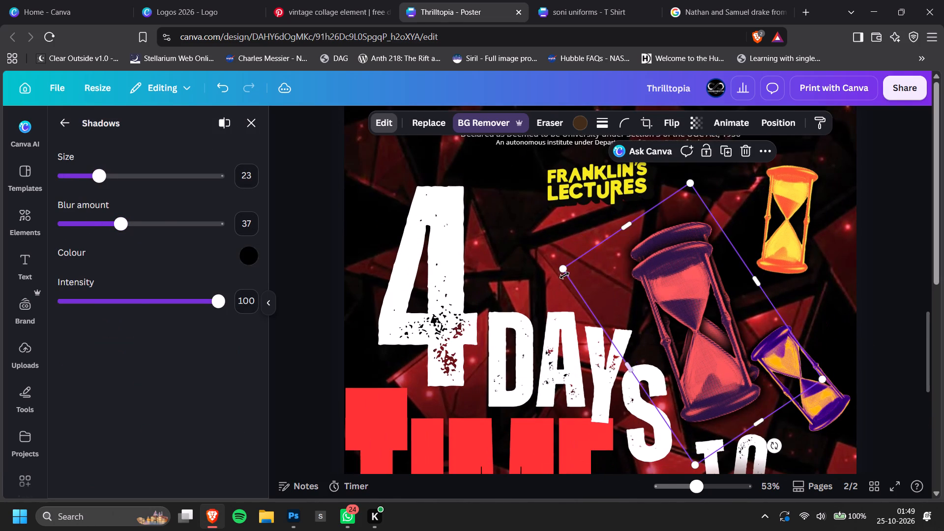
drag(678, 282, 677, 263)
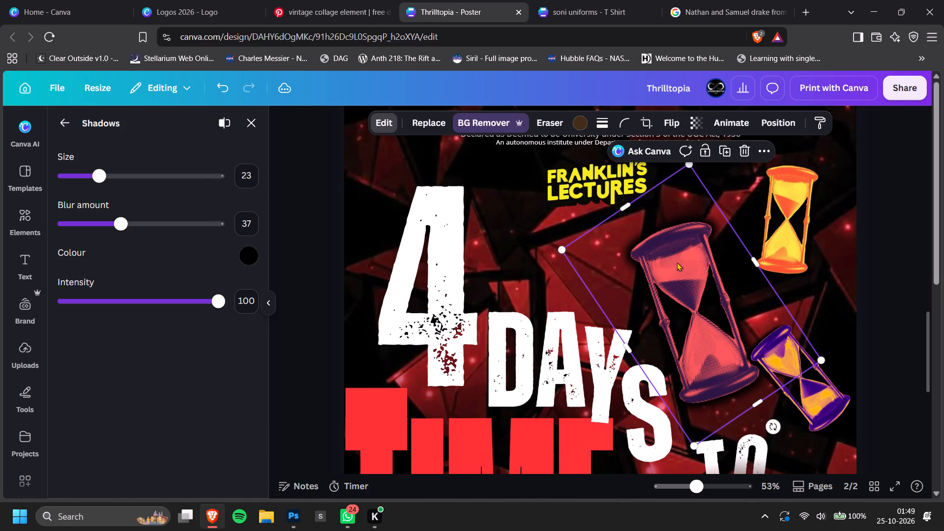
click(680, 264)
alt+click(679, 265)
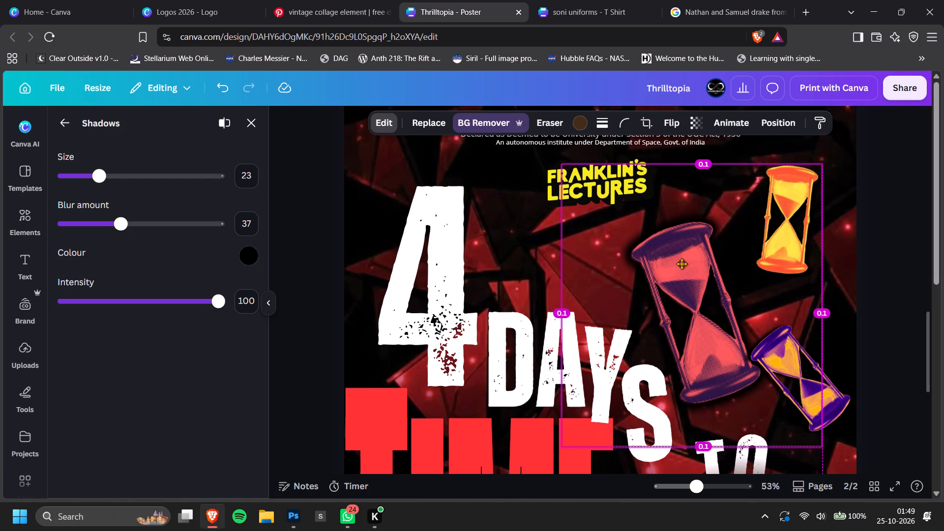
Select the three stacked copies of the large hourglass in the layer list and group them.
key(alt+1)
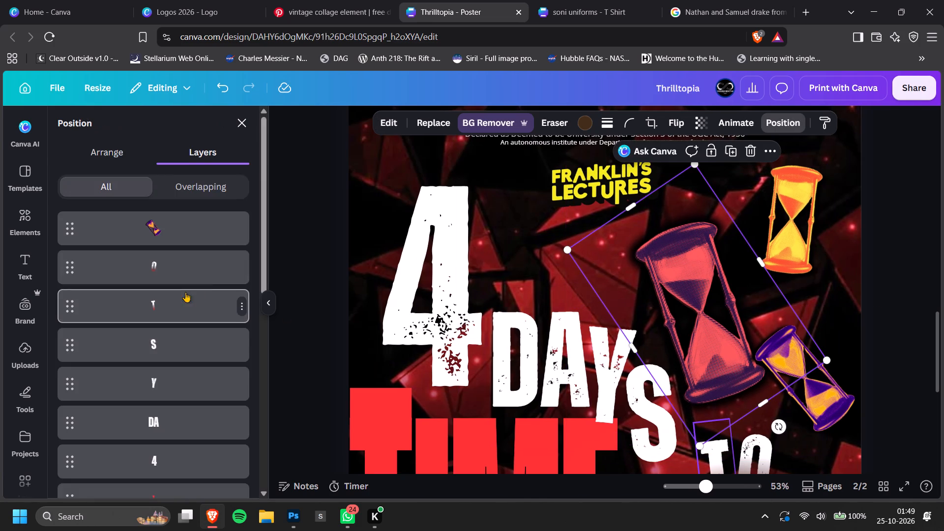
scroll(182, 295, down, 8)
click(180, 320)
shift+click(178, 238)
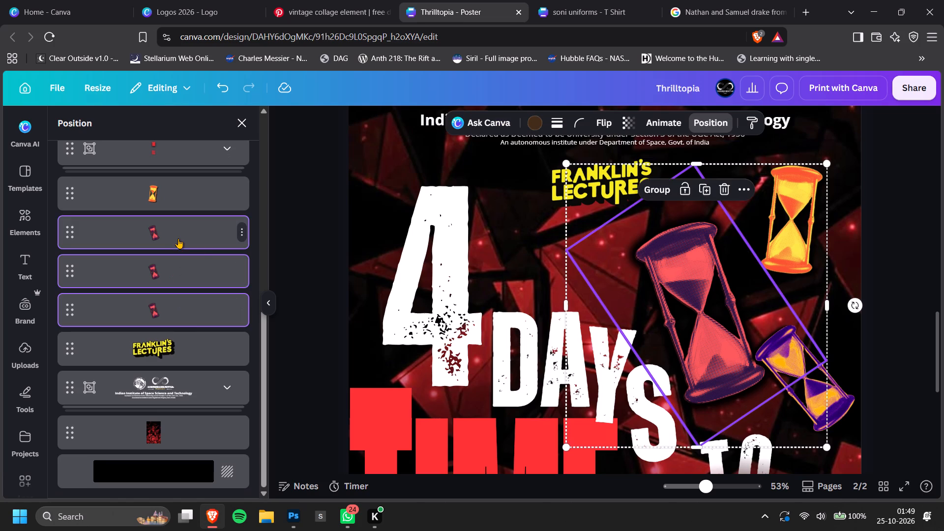
click(665, 195)
Move the grouped large hourglass right so it tucks against the amber and purple-and-yellow hourglasses.
drag(683, 298, 700, 276)
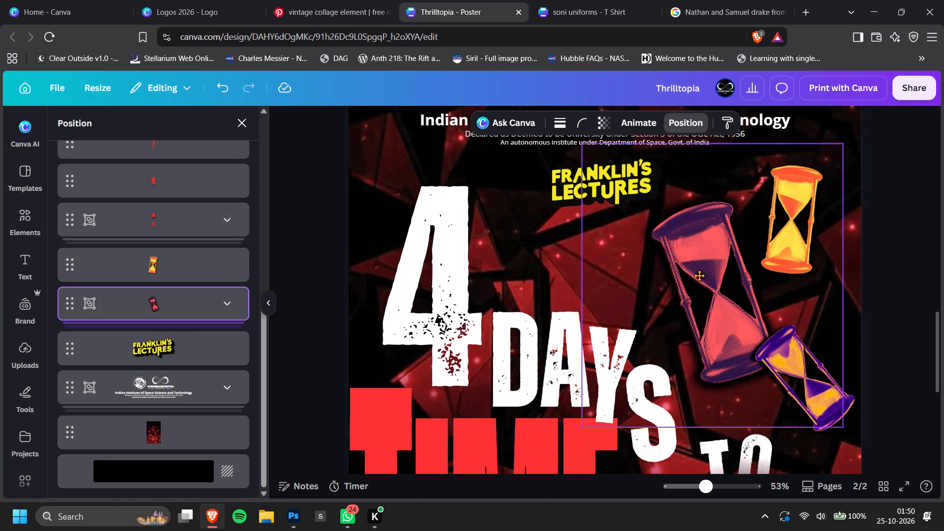
drag(700, 276, 718, 275)
drag(750, 292, 758, 293)
click(881, 261)
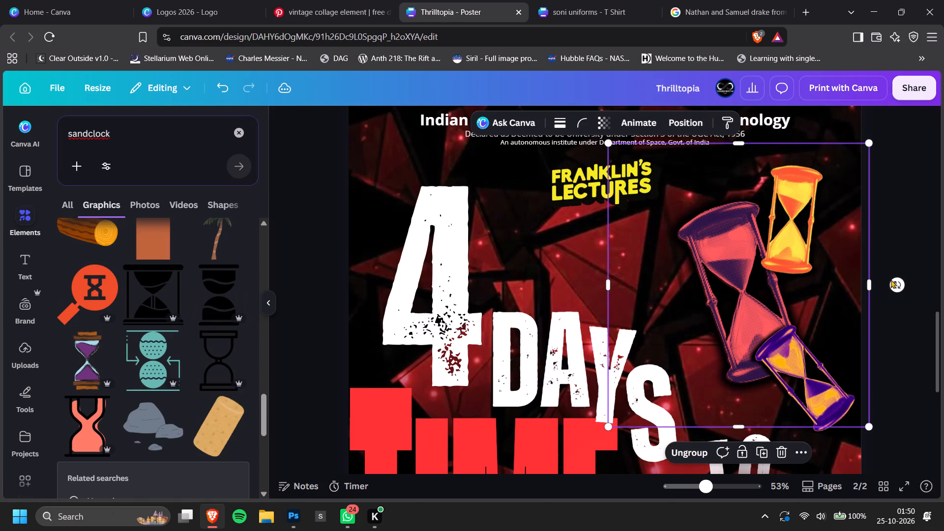
click(896, 329)
ctrl+scroll(884, 349, down, 6)
scroll(814, 375, down, 1)
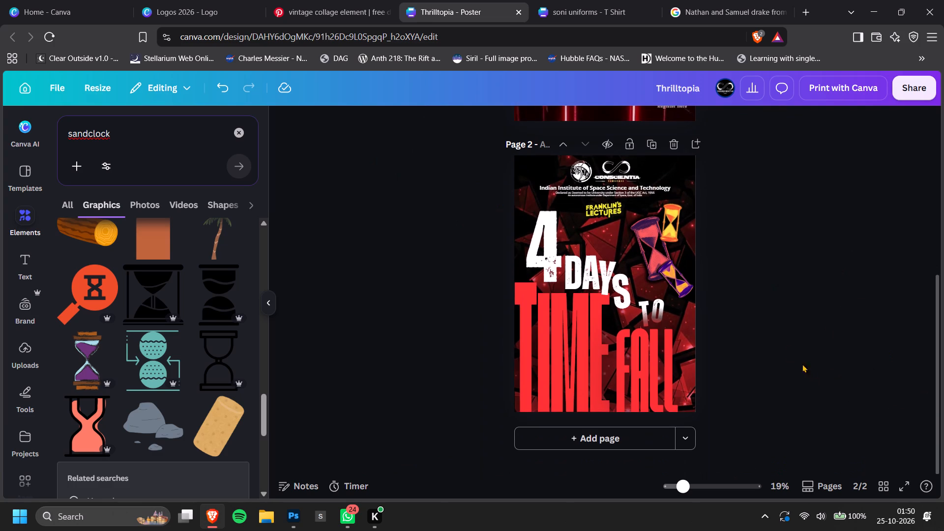
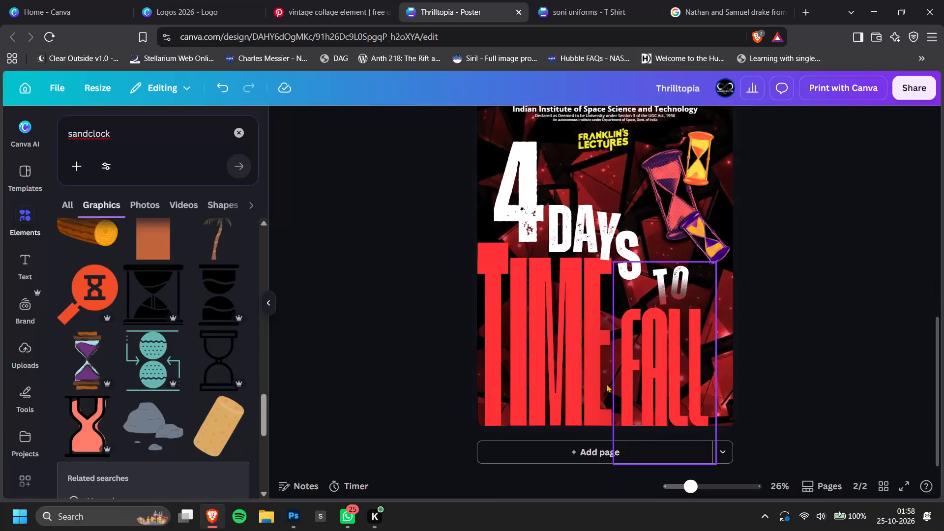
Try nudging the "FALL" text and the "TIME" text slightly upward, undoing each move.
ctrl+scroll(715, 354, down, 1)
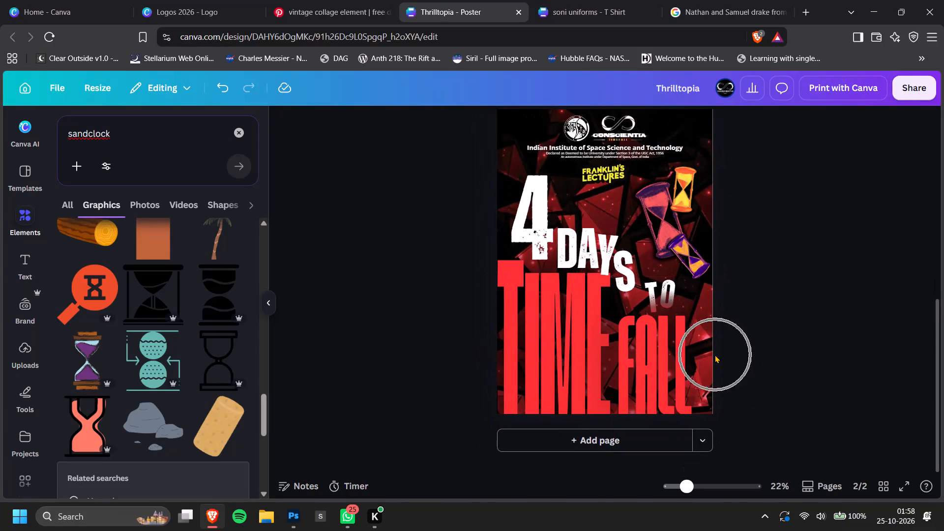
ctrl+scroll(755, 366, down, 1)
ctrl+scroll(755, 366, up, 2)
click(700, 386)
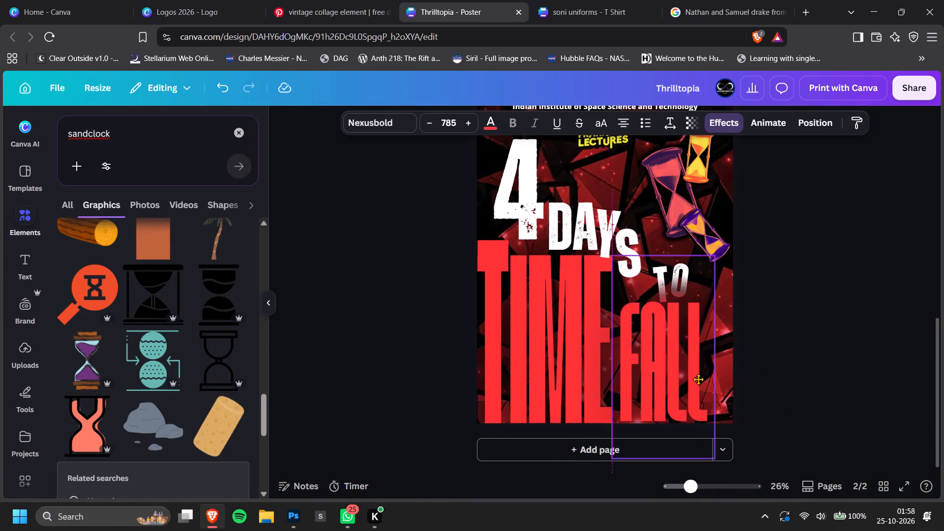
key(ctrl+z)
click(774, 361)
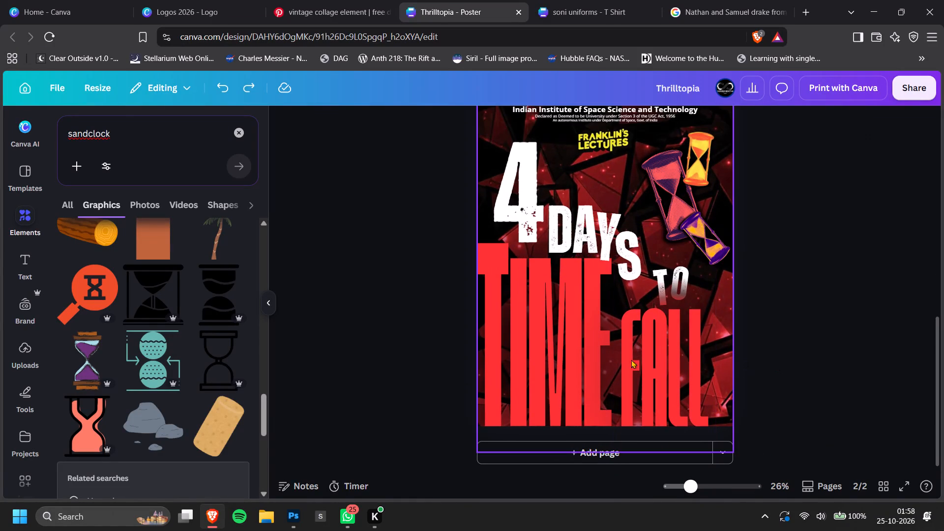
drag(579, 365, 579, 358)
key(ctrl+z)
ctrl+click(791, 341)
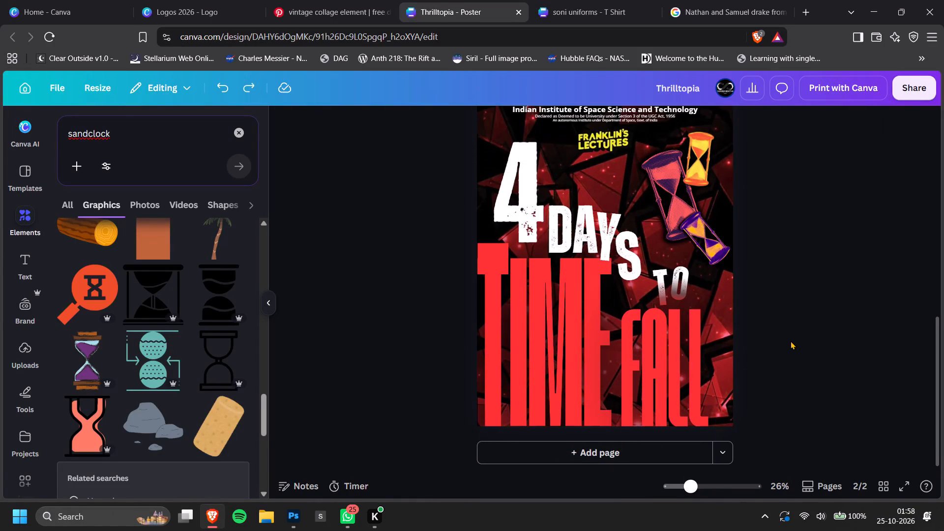
Shrink the "FALL" text to font size 714 and reposition it beside "TIME", below "TO".
drag(694, 366, 702, 362)
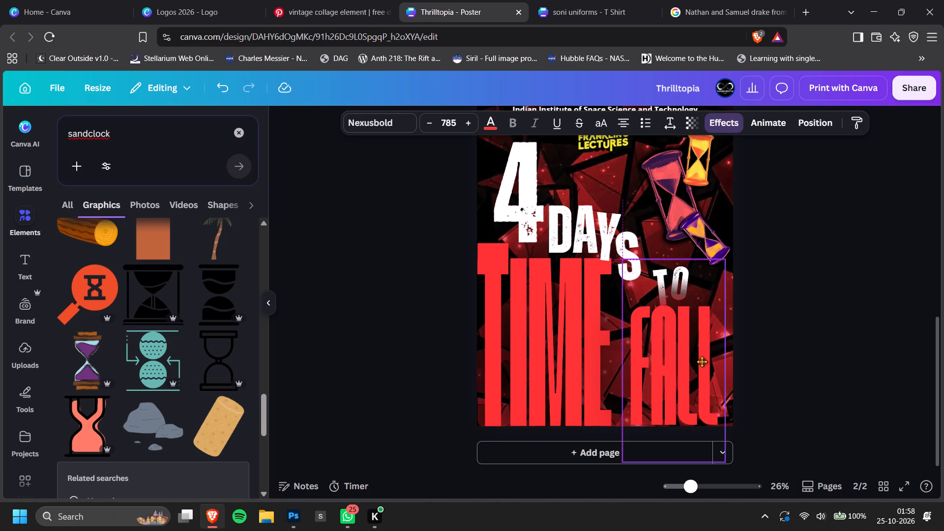
drag(702, 362, 698, 365)
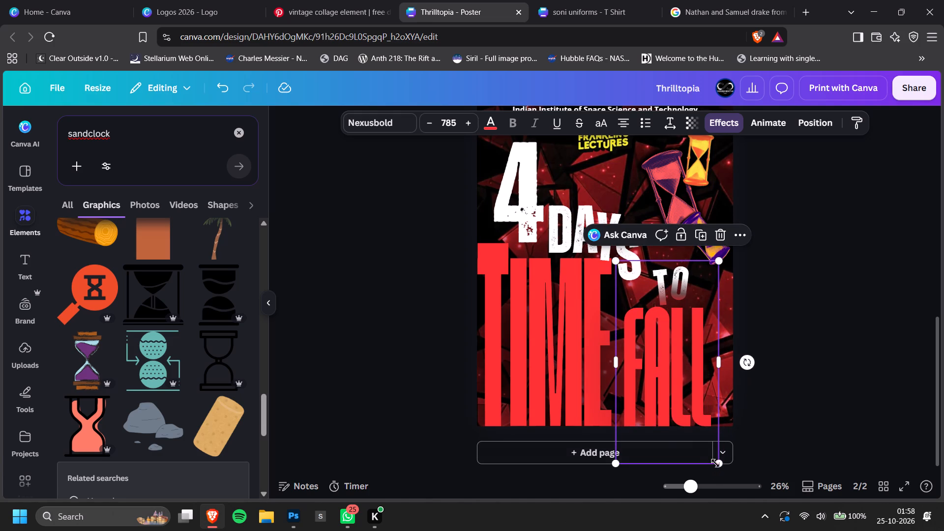
drag(717, 462, 709, 443)
drag(686, 402, 693, 412)
Tilt the "FALL" text slightly clockwise and check its placement beside "TIME".
drag(743, 363, 747, 354)
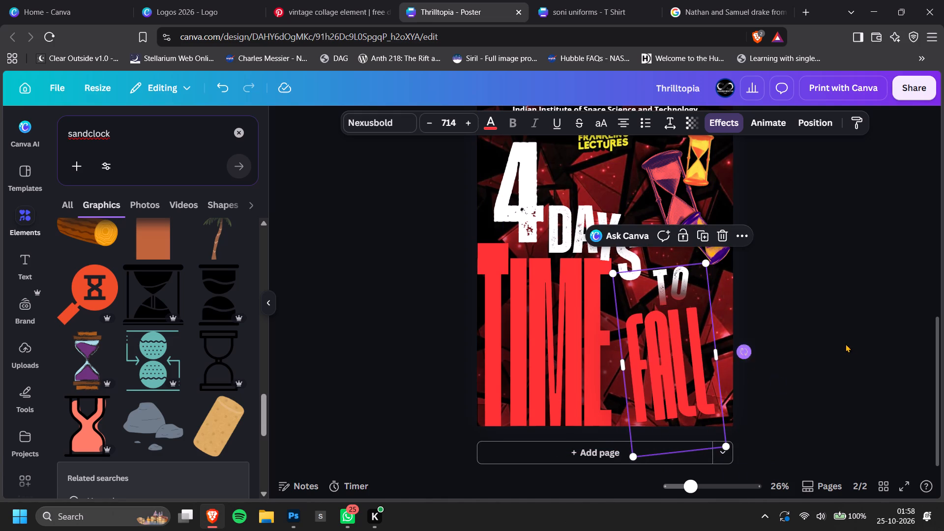
drag(749, 350, 744, 364)
click(801, 346)
ctrl+scroll(801, 346, down, 2)
ctrl+scroll(697, 398, up, 2)
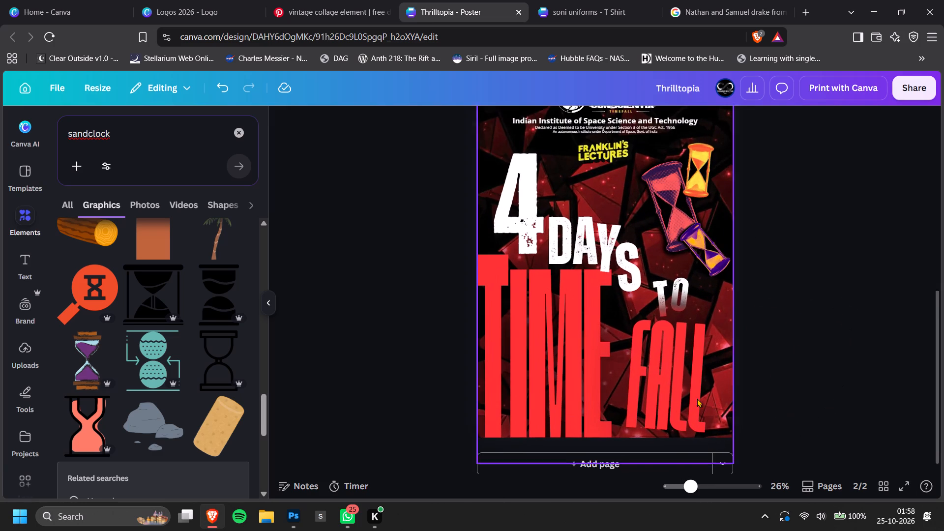
double_click(688, 391)
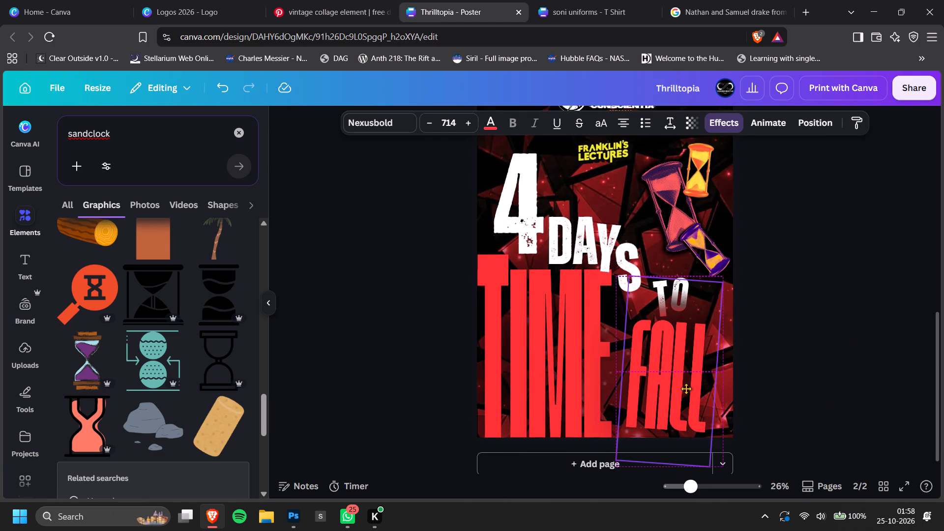
ctrl+scroll(816, 377, up, 4)
alt+click(735, 370)
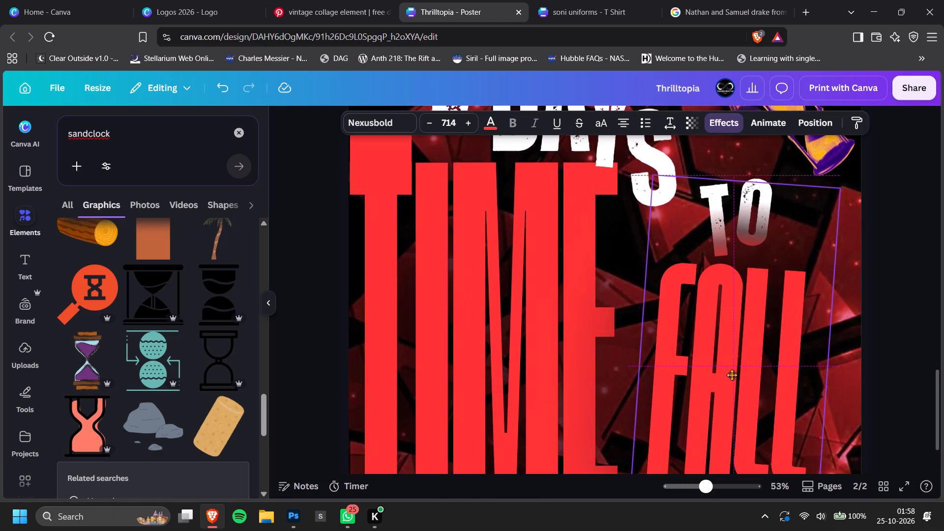
click(855, 333)
ctrl+scroll(872, 337, down, 4)
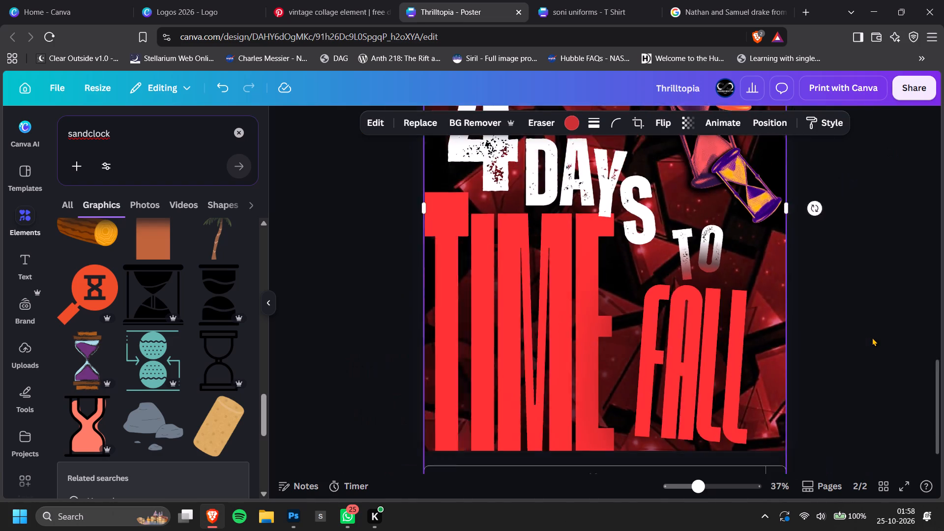
click(872, 343)
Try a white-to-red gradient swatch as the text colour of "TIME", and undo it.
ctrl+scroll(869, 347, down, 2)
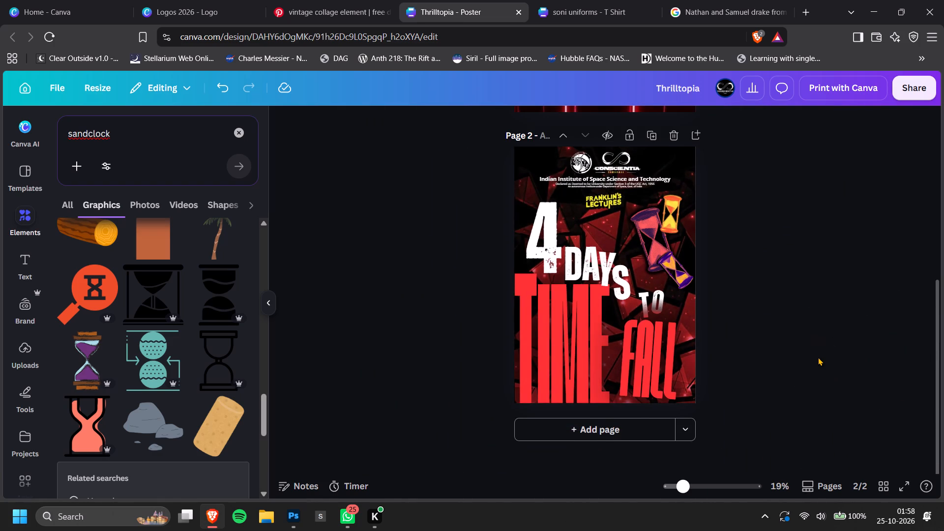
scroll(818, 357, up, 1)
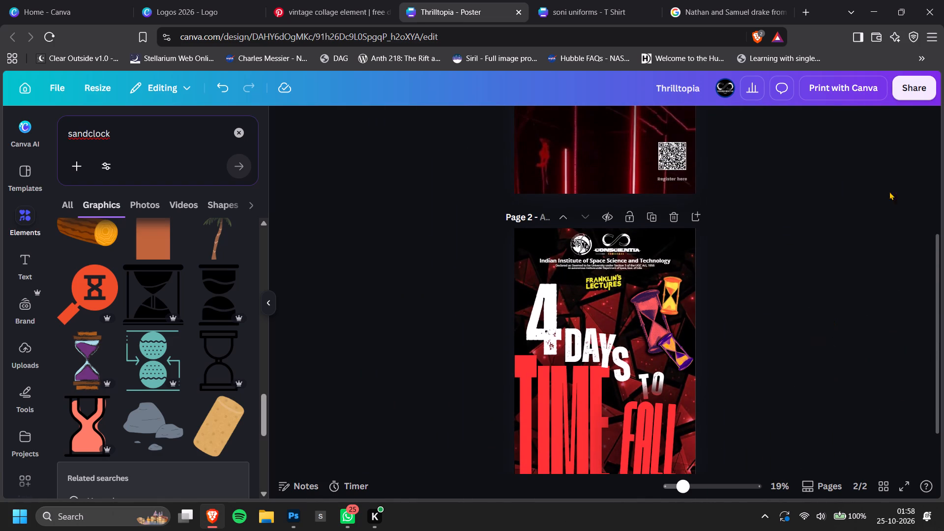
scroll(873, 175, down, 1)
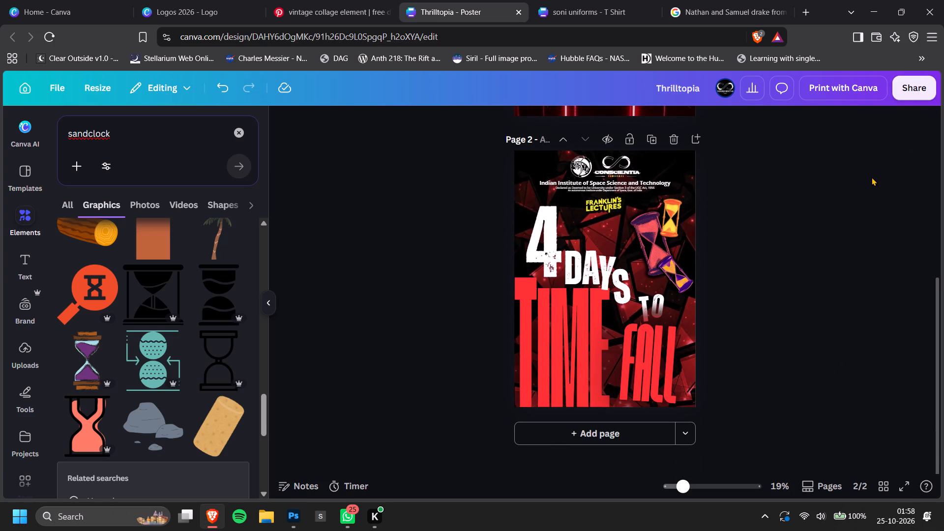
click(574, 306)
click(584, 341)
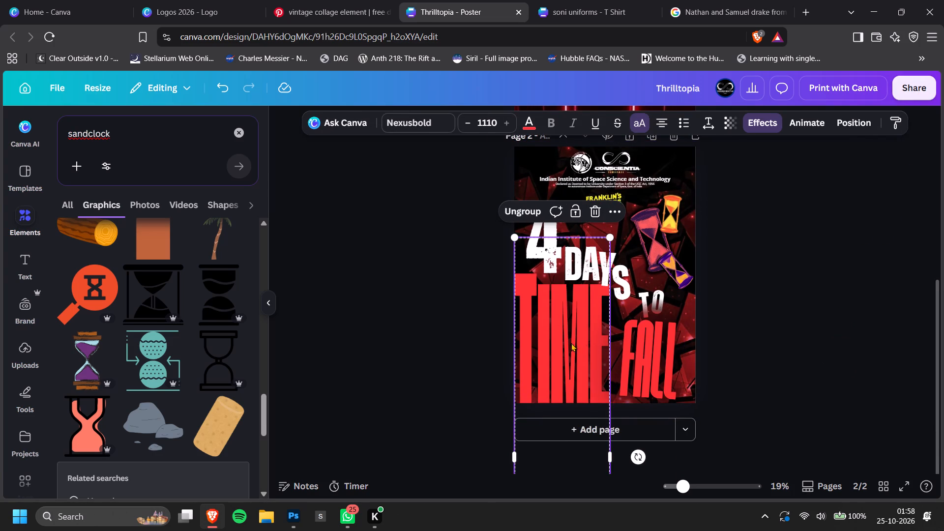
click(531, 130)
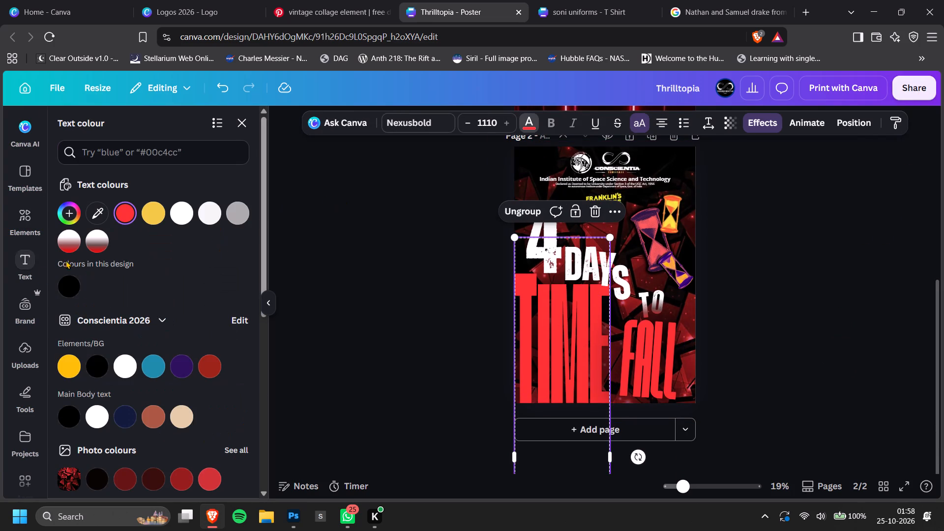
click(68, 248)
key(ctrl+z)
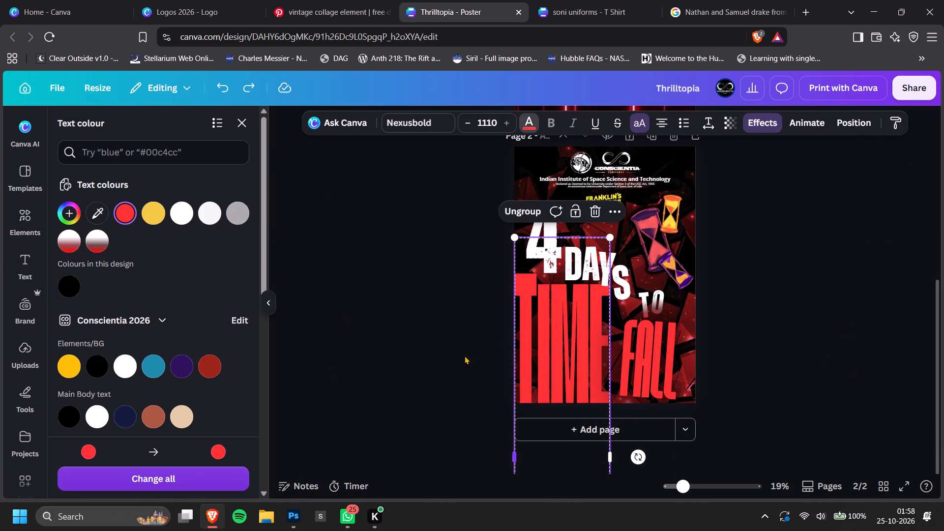
Expand the "TIME" group in the layer list and select its topmost text copy.
key(alt+1)
scroll(172, 379, down, 1)
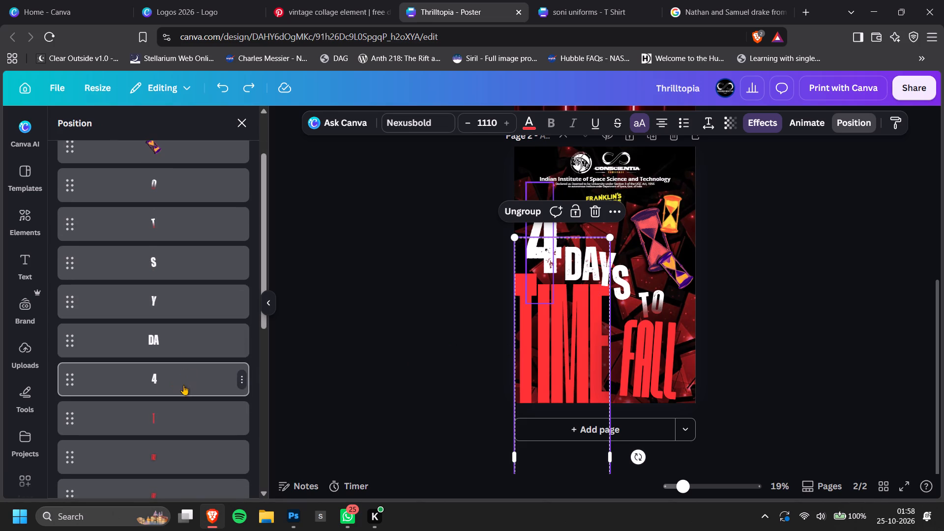
scroll(183, 385, down, 2)
click(178, 329)
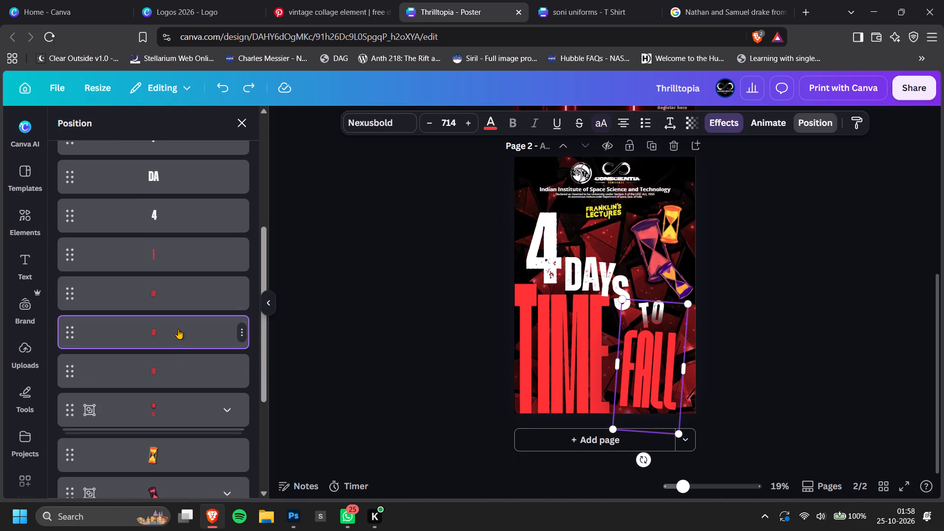
scroll(196, 379, up, 3)
scroll(192, 368, down, 5)
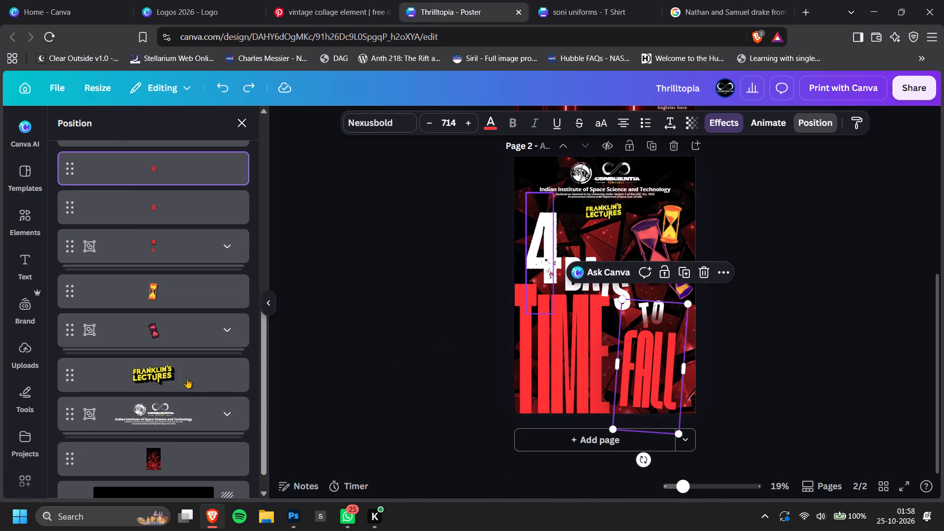
click(230, 251)
click(168, 325)
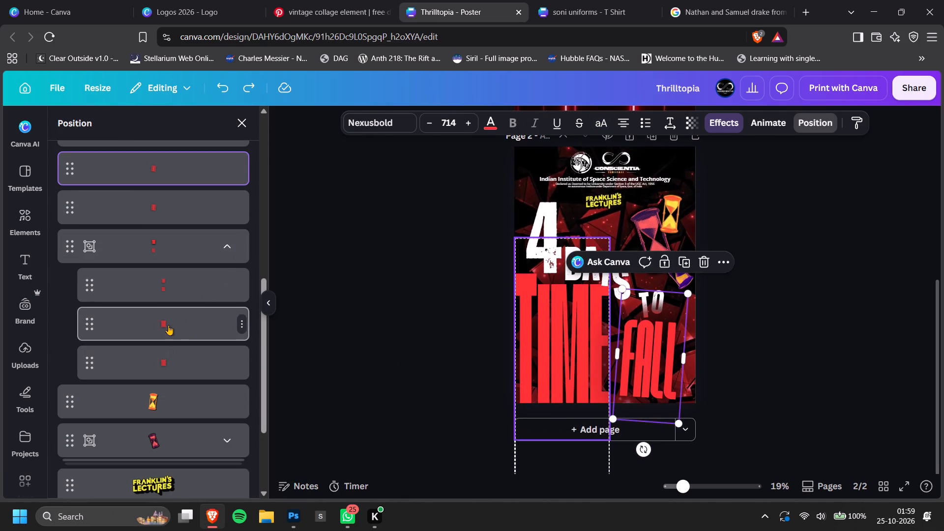
click(189, 281)
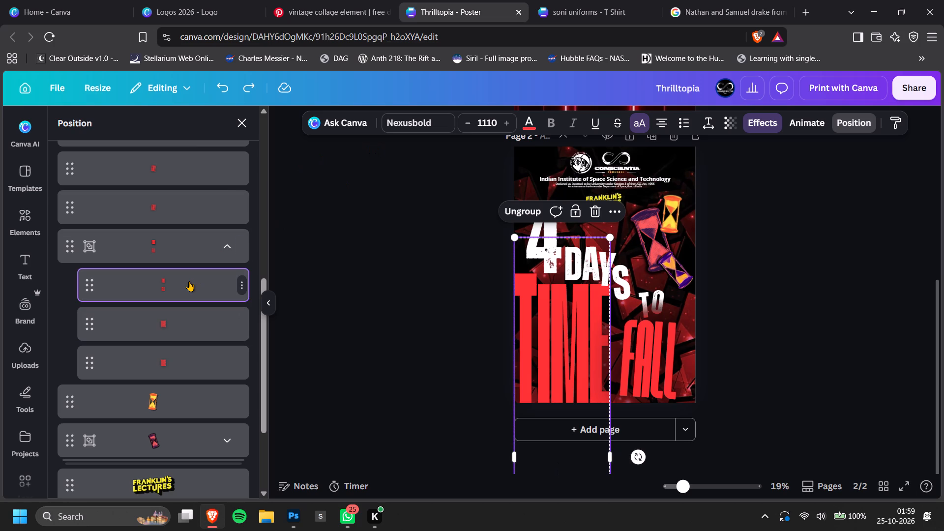
click(188, 250)
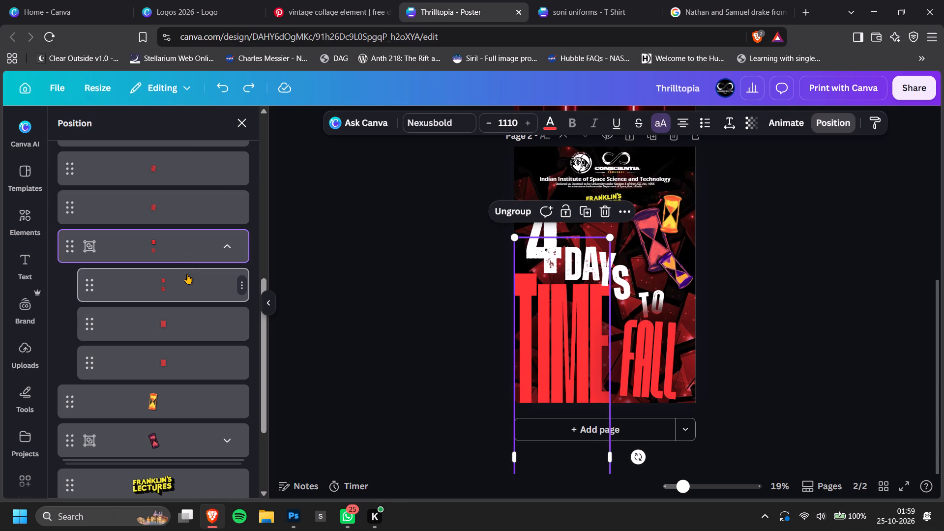
click(182, 281)
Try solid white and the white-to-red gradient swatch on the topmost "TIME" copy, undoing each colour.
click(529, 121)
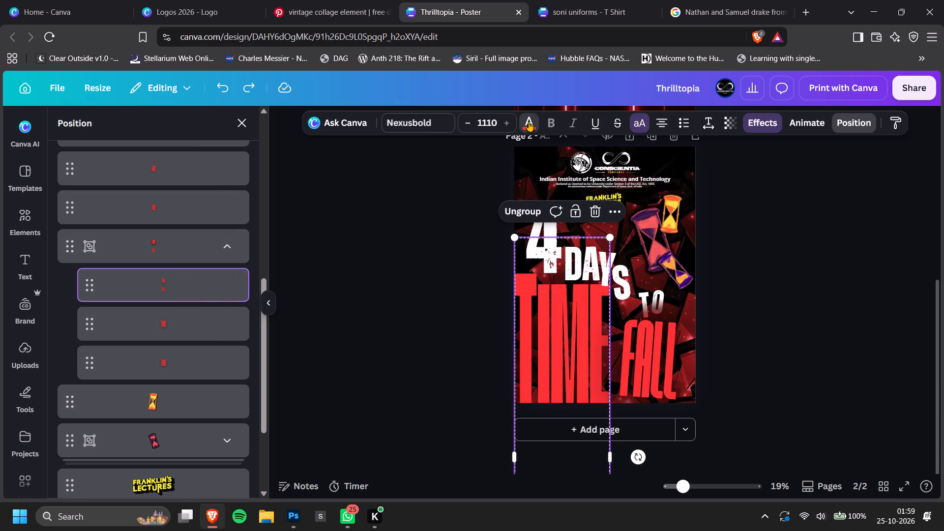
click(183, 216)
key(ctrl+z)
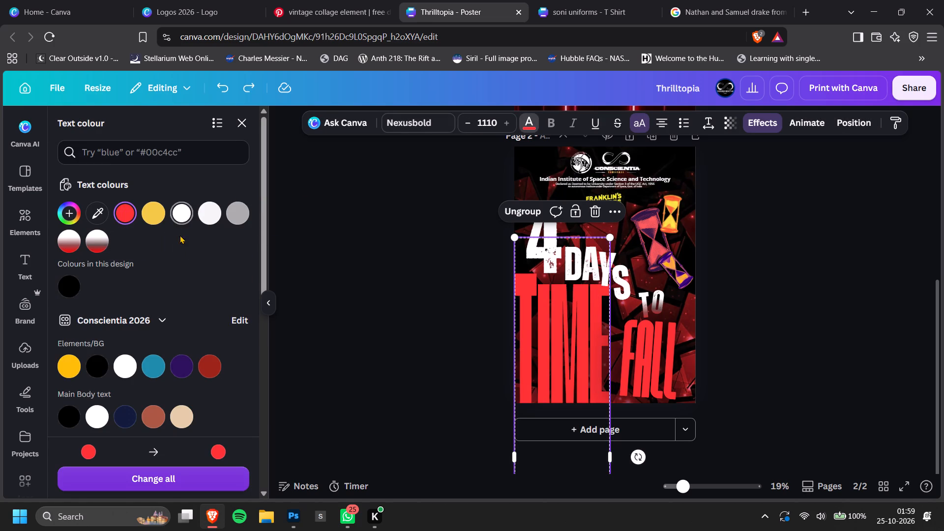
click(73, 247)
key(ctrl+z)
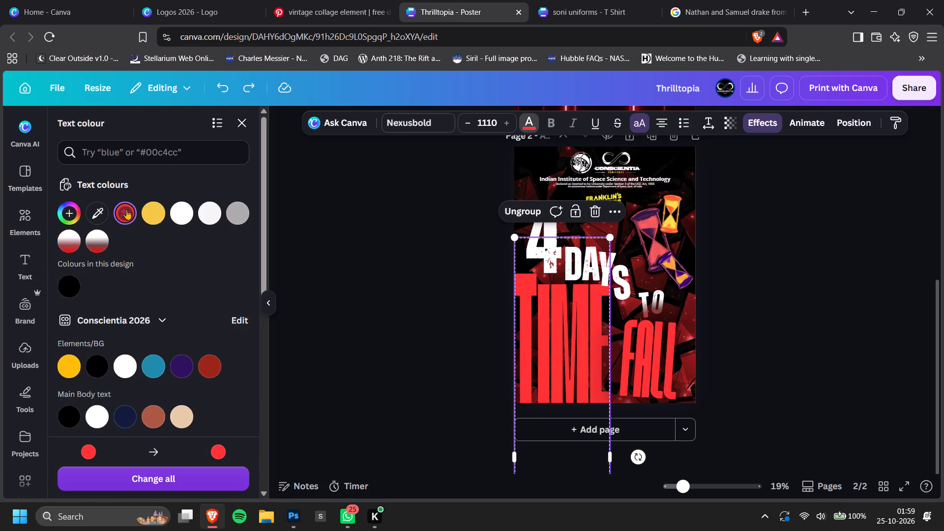
Give the topmost "TIME" copy a top-to-bottom gradient from its existing red to black #000000.
click(126, 209)
click(214, 236)
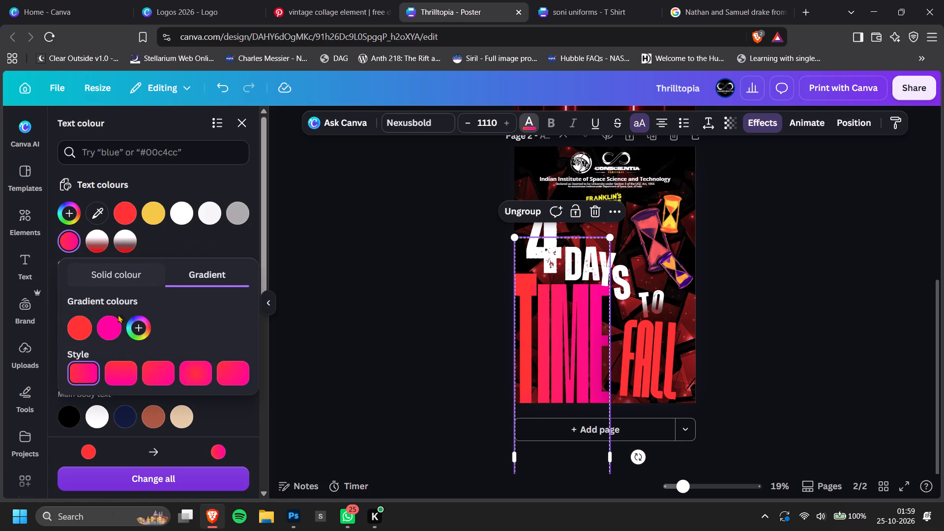
click(113, 324)
drag(258, 225, 372, 354)
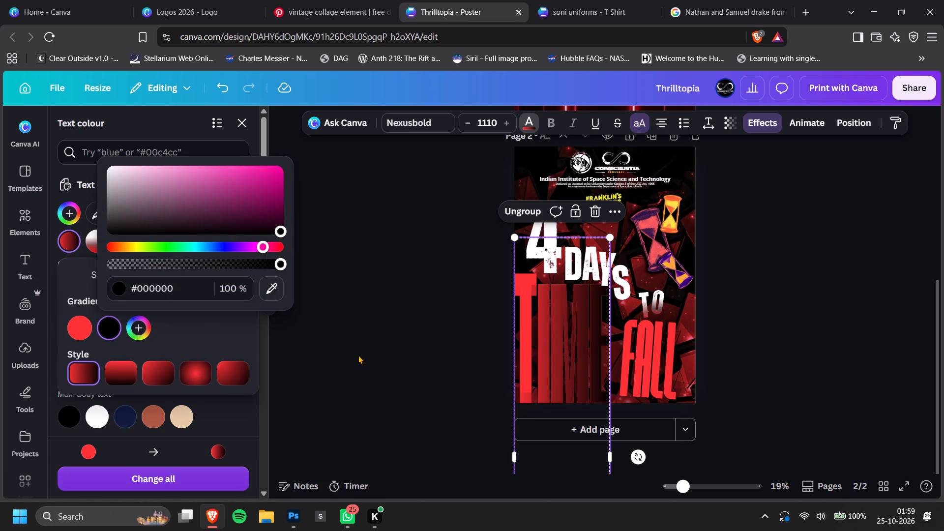
click(185, 327)
click(134, 374)
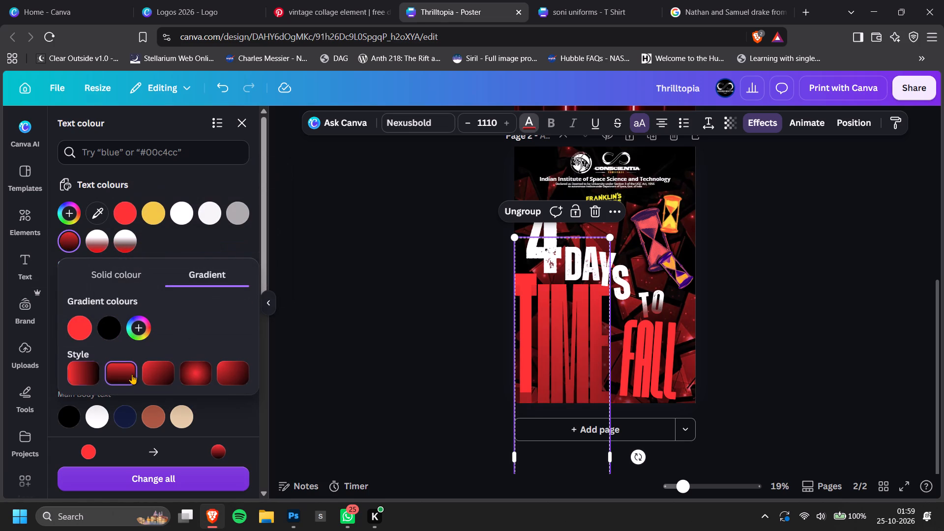
Add a bright red #FF0000 to the "TIME" gradient and reorder it between the original red and black.
click(135, 331)
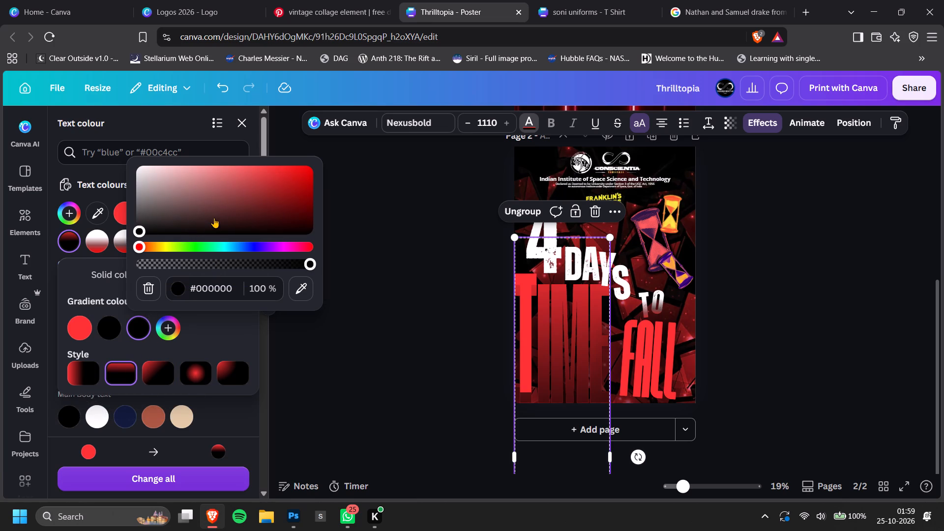
drag(227, 214, 363, 185)
drag(300, 182, 428, 120)
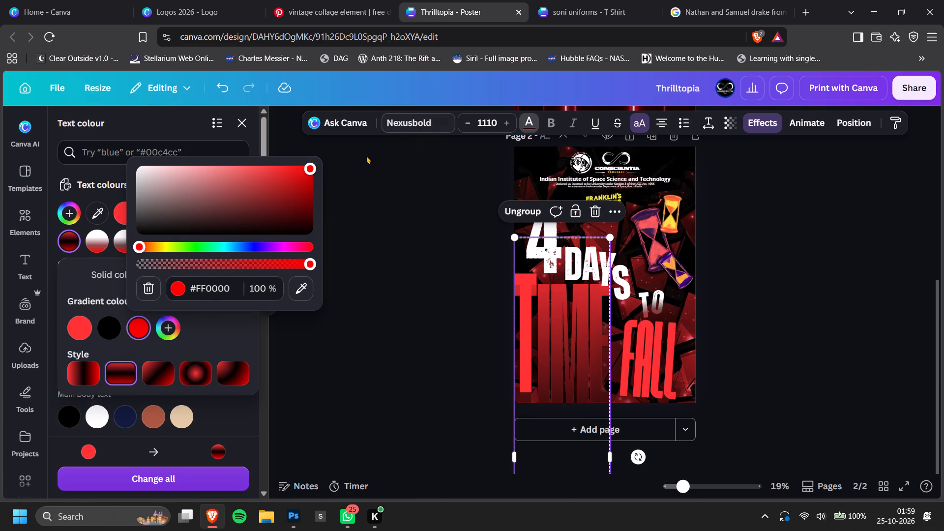
click(229, 324)
drag(137, 332, 102, 332)
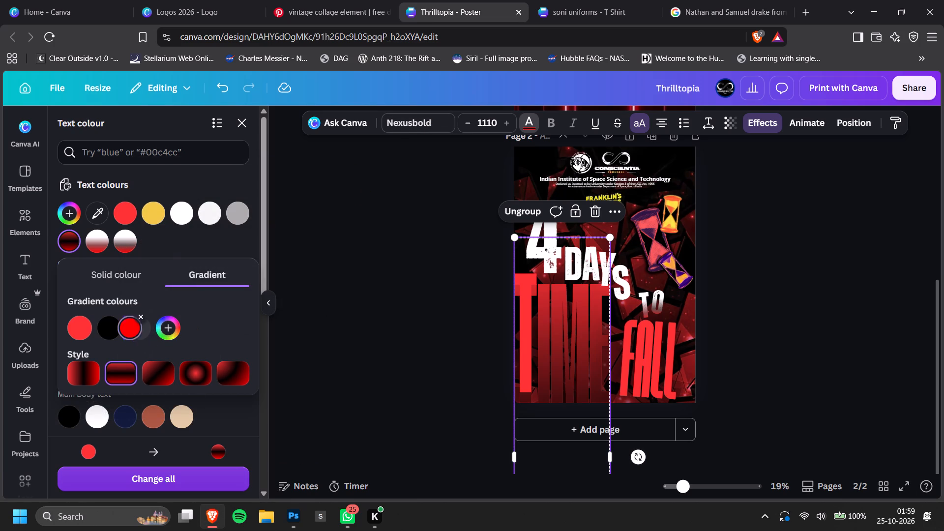
drag(102, 332, 101, 335)
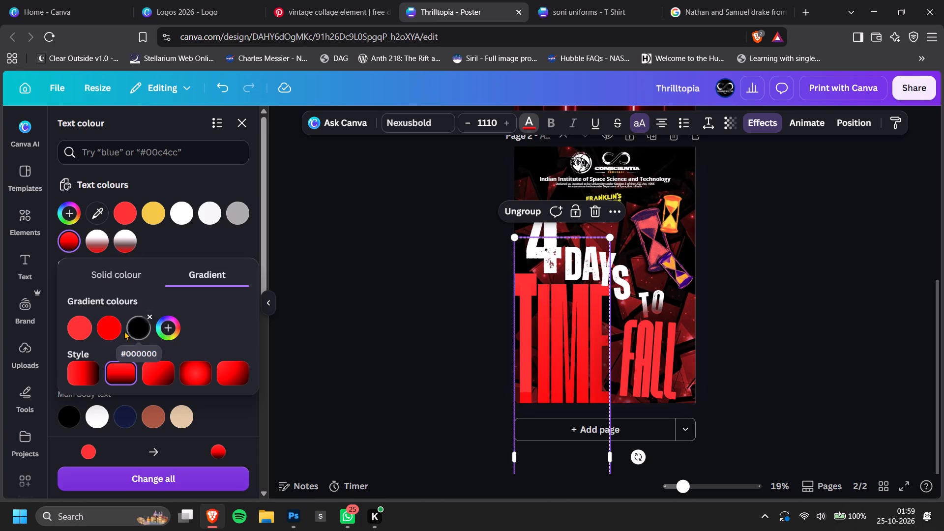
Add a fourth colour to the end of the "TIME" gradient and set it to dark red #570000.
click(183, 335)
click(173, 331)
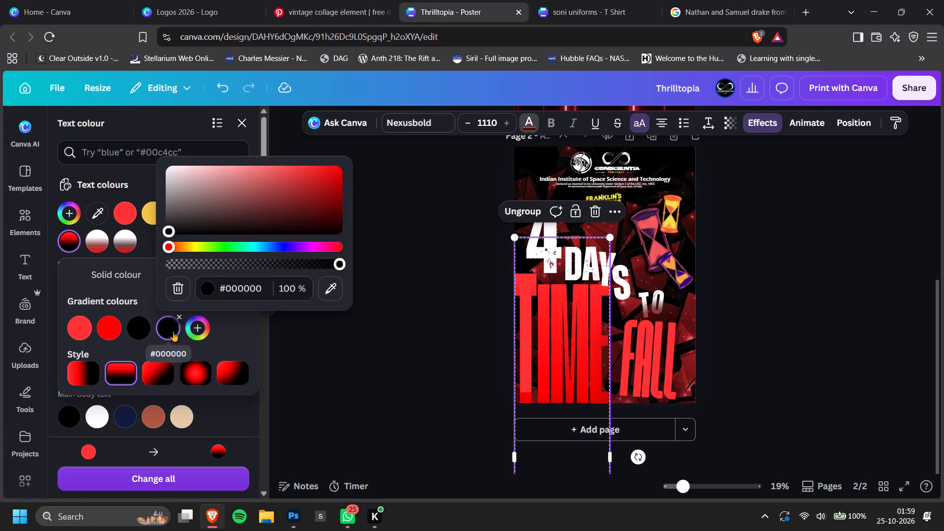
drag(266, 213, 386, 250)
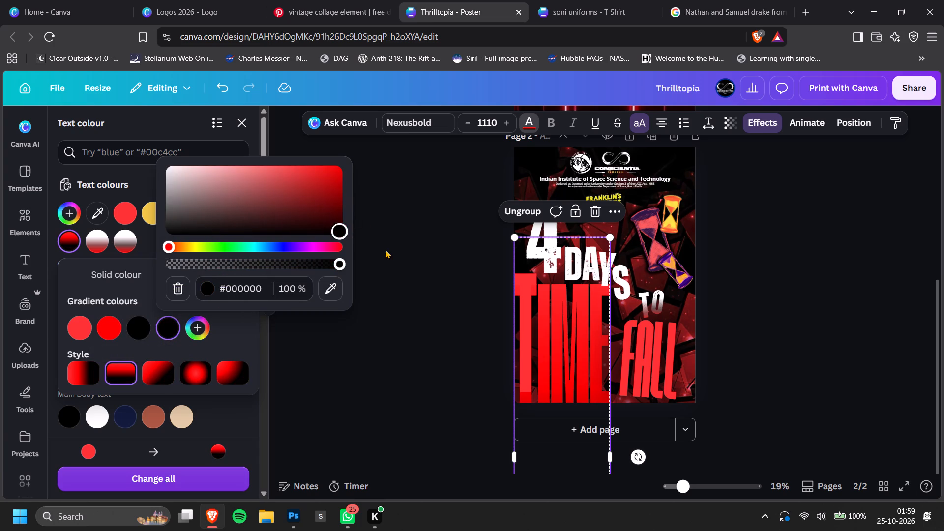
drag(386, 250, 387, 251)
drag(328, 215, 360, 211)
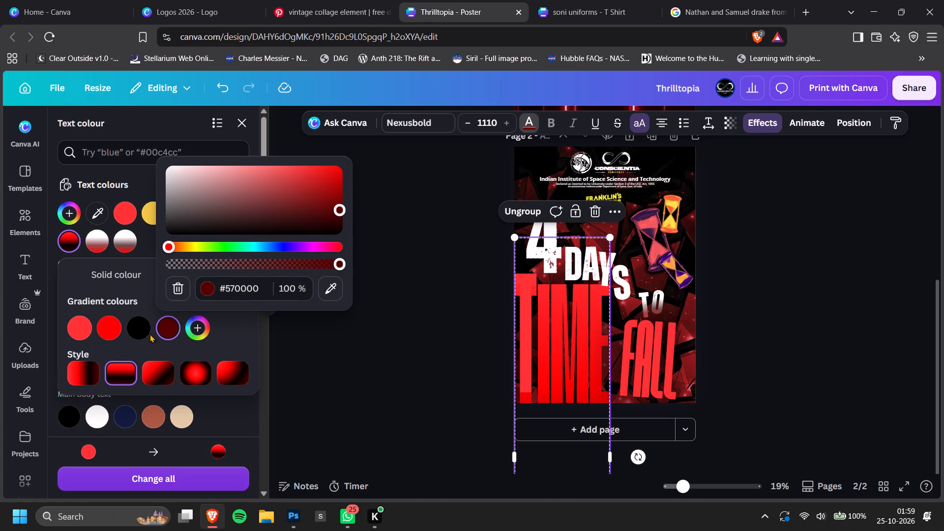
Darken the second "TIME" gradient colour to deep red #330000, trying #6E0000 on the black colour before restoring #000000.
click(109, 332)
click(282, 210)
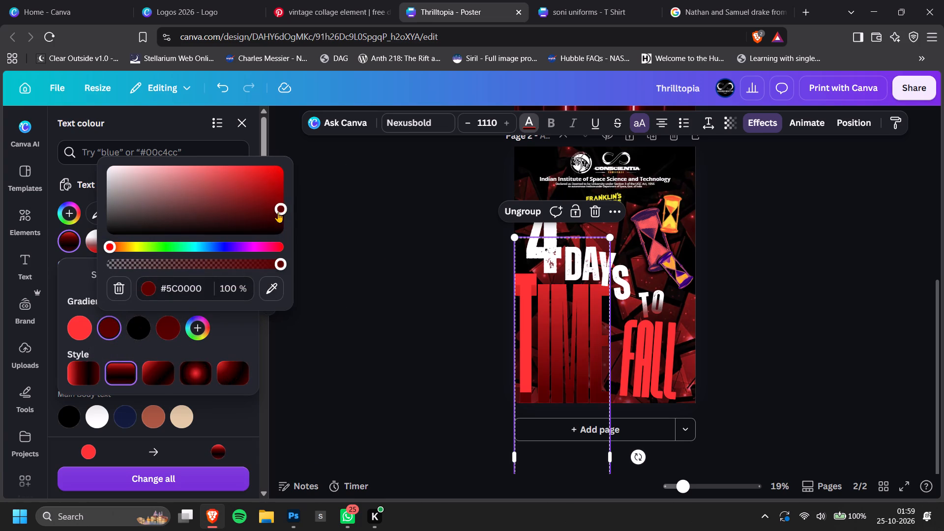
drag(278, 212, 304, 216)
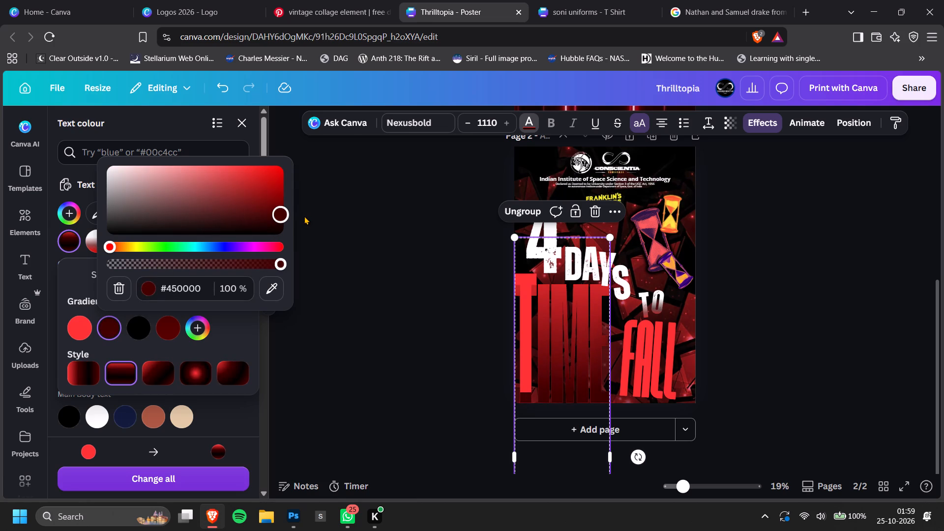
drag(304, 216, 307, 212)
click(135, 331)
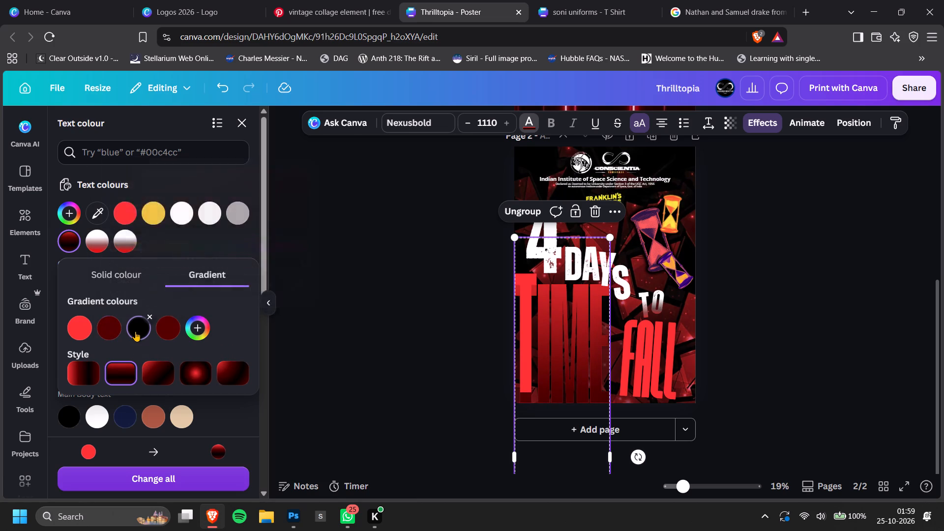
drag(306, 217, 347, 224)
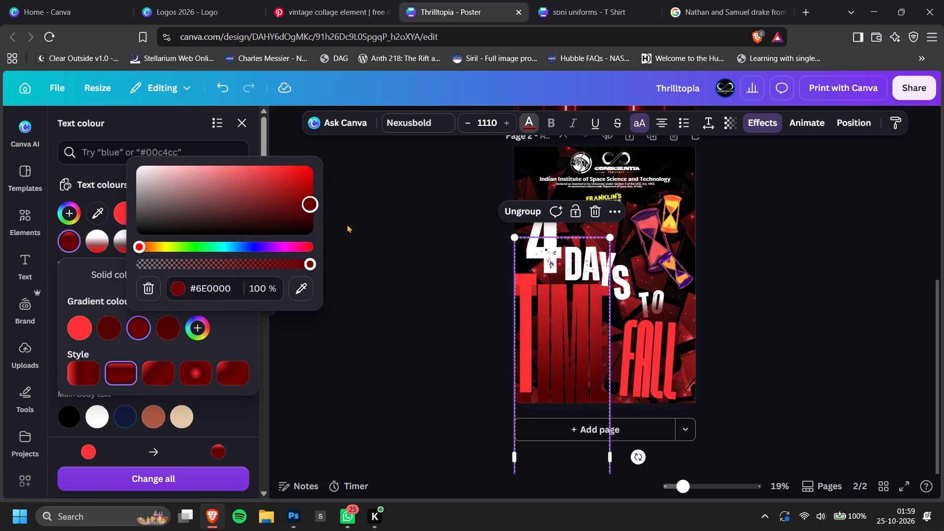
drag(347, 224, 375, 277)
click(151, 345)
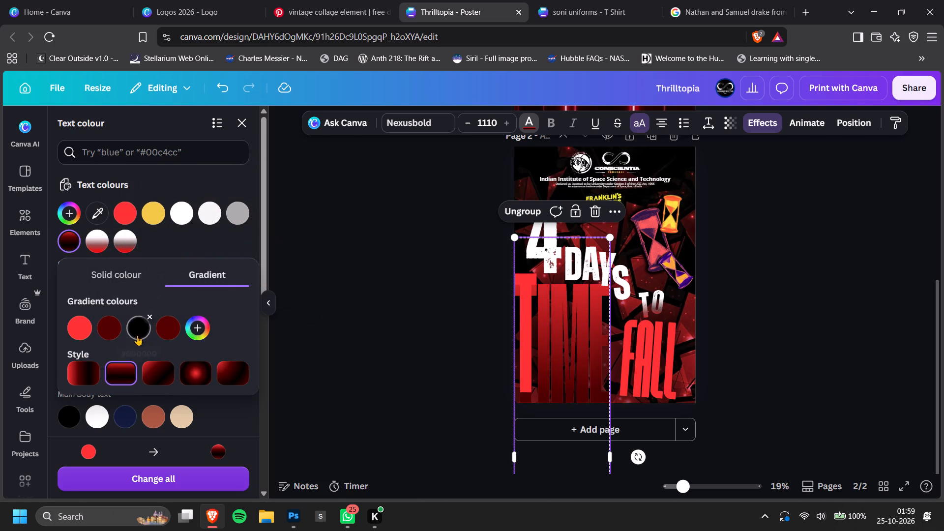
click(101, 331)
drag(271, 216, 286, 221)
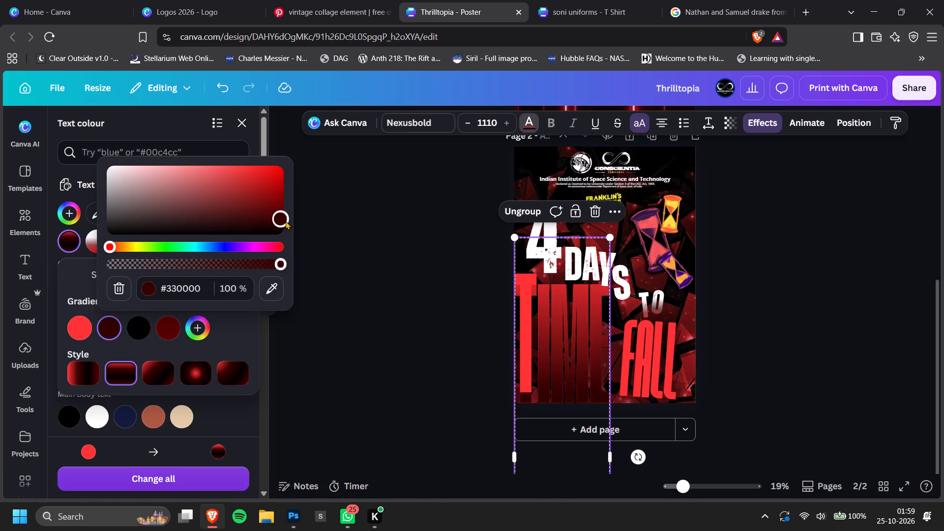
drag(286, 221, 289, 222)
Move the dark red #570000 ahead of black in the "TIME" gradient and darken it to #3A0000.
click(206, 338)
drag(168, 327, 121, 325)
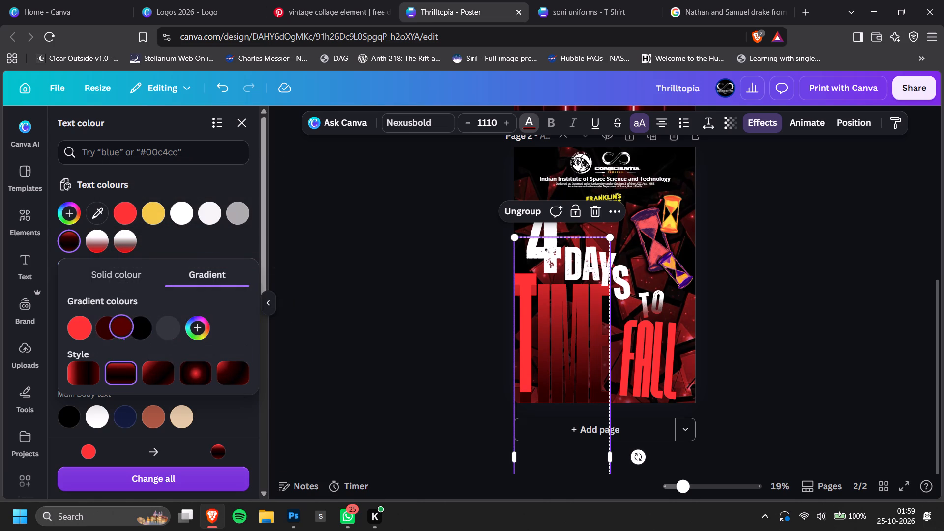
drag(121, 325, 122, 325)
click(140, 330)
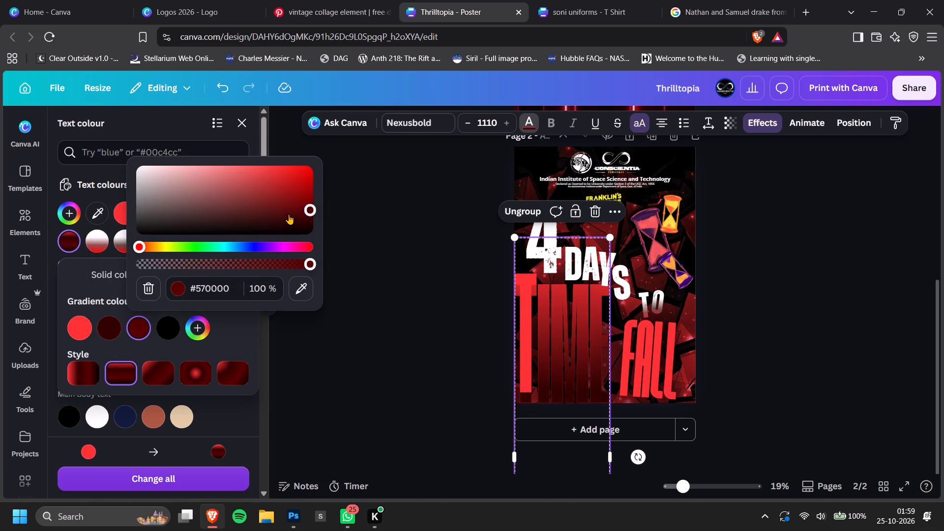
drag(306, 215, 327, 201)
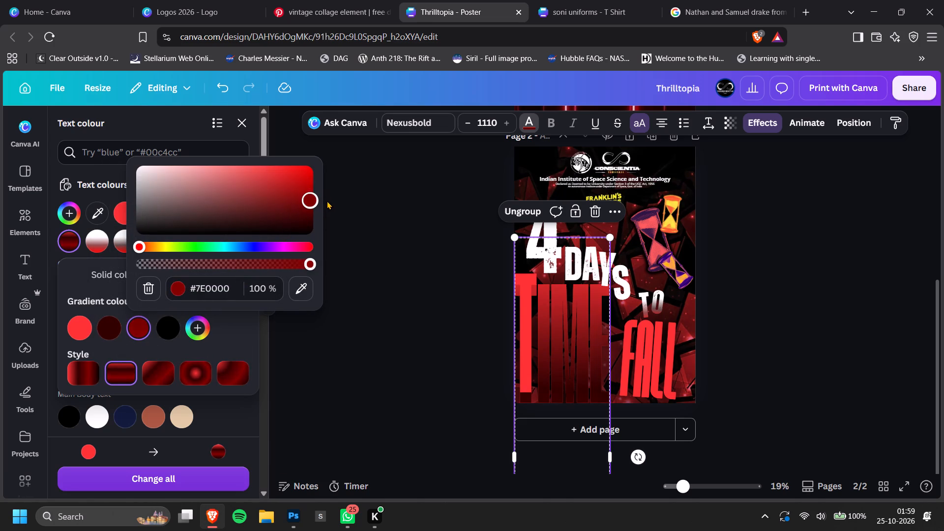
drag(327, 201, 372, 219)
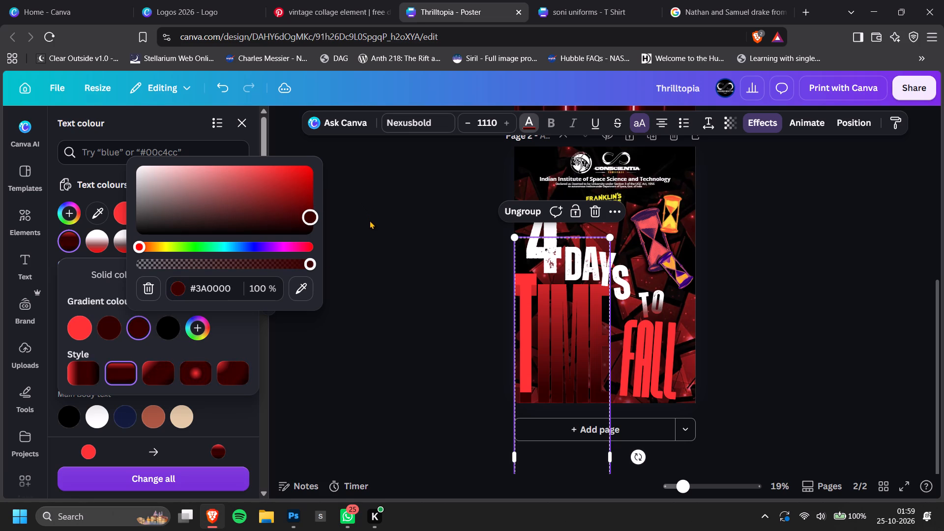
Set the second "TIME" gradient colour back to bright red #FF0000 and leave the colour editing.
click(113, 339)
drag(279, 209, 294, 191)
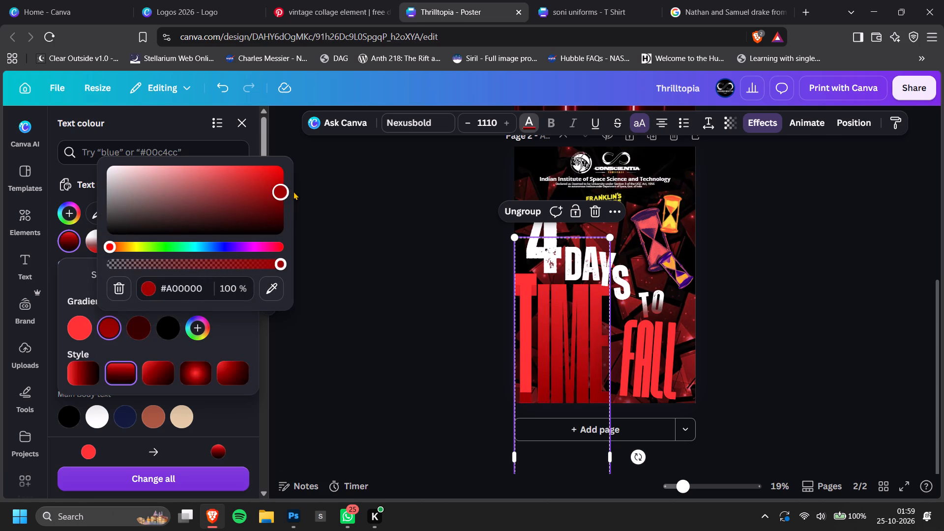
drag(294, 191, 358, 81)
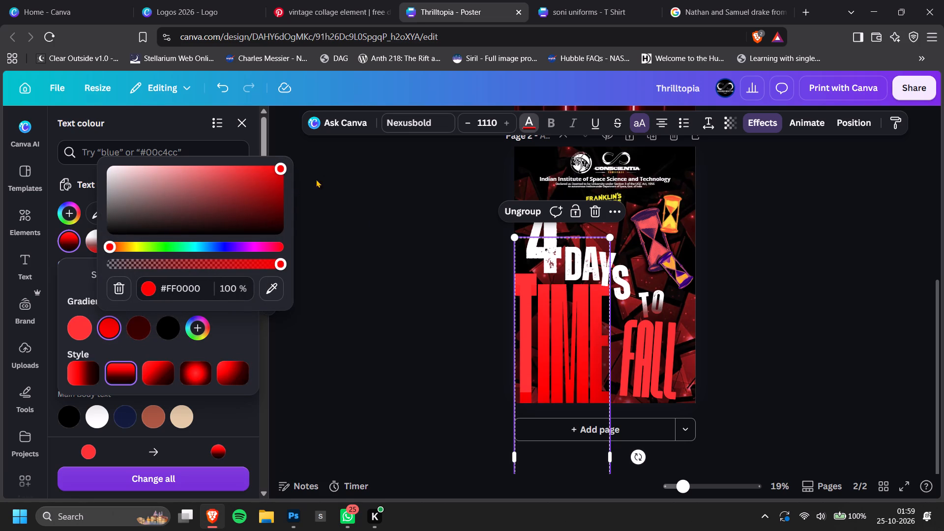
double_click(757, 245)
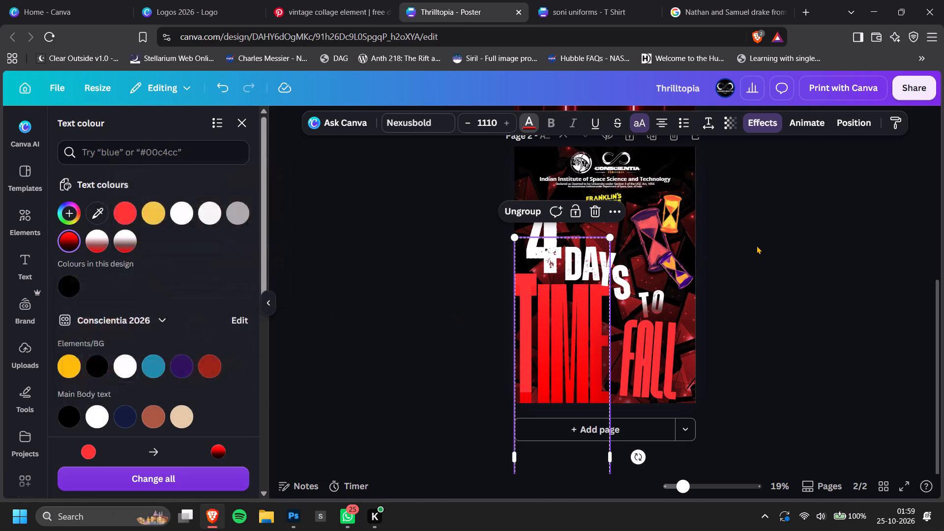
Undo the "TIME" gradient edits back to the solid red text, redoing some along the way to compare versions.
key(ctrl+z)
key(ctrl+z)
key(ctrl+z)
key(ctrl+z)
key(ctrl+z)
key(ctrl+z)
key(ctrl+z)
key(ctrl+z)
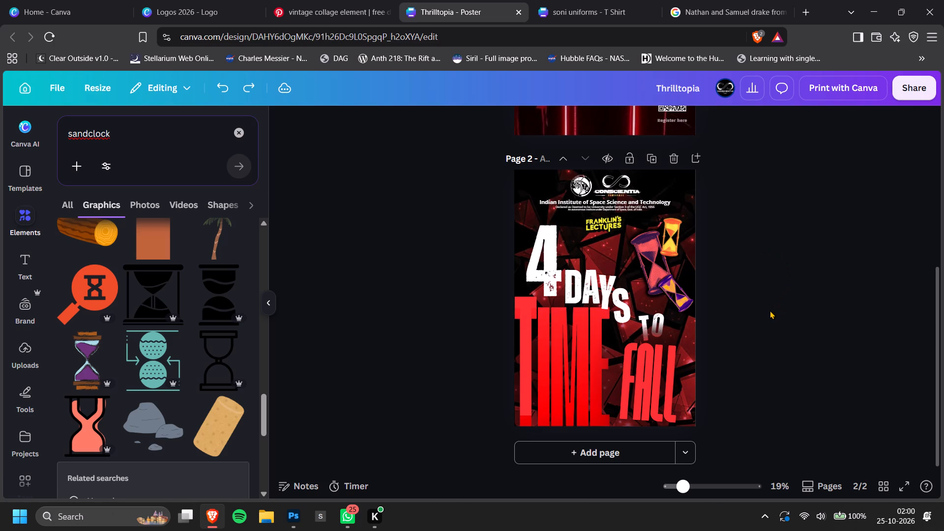
key(ctrl+z)
key(ctrl+z)
key(ctrl+z)
key(ctrl+z)
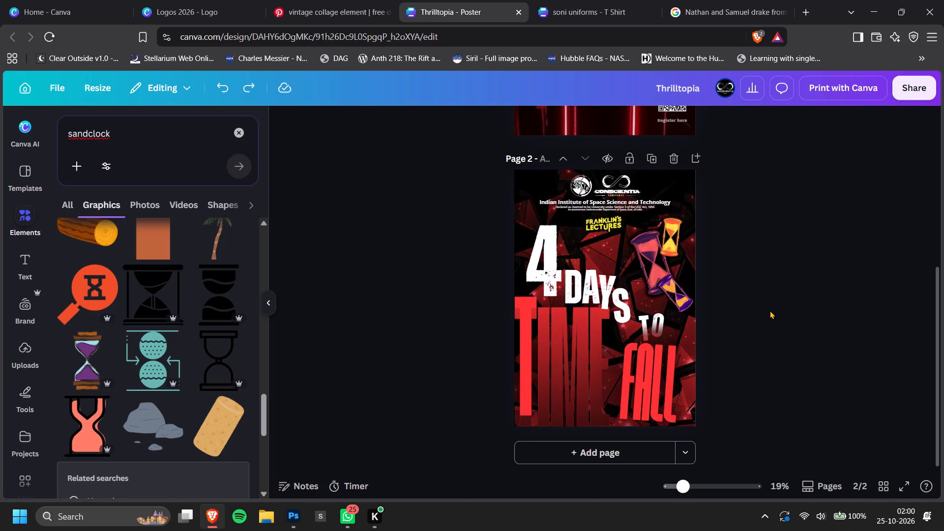
key(ctrl+shift+z)
key(ctrl+shift+z)
key(ctrl+z)
key(ctrl+z)
key(ctrl+z)
key(ctrl+z)
key(ctrl+z)
key(ctrl+z)
key(ctrl+z)
key(ctrl+z)
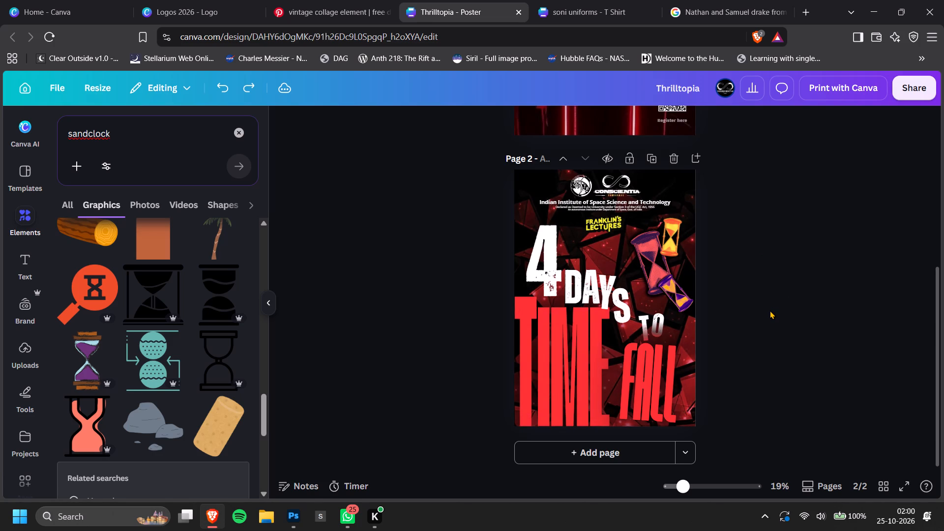
key(ctrl+shift+z)
Search the graphics library for "glasses" and look through the results.
ctrl+scroll(768, 327, down, 2)
ctrl+scroll(768, 327, up, 5)
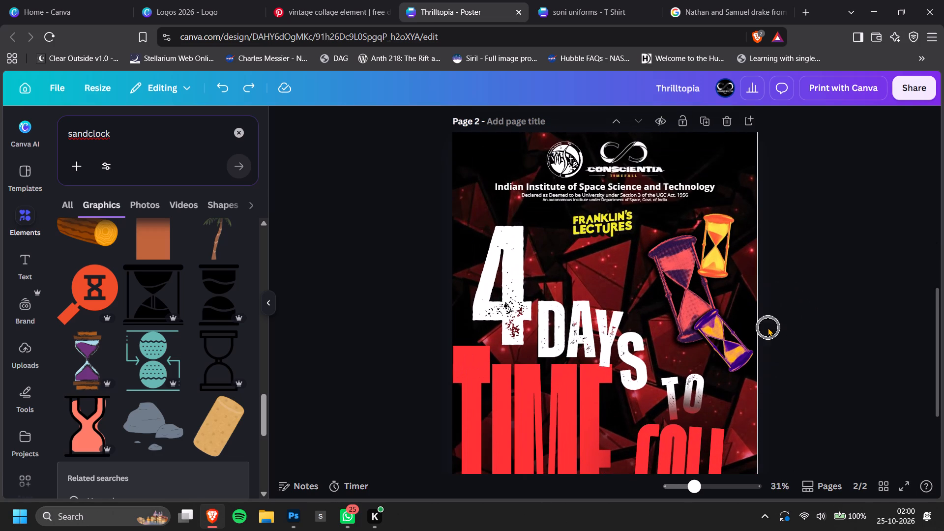
scroll(690, 338, up, 1)
scroll(159, 295, up, 6)
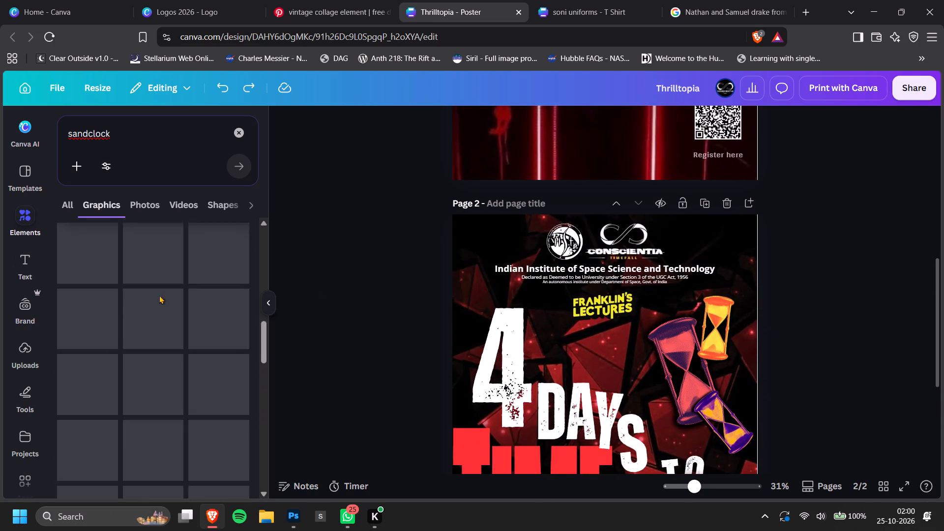
scroll(159, 295, up, 8)
double_click(152, 134)
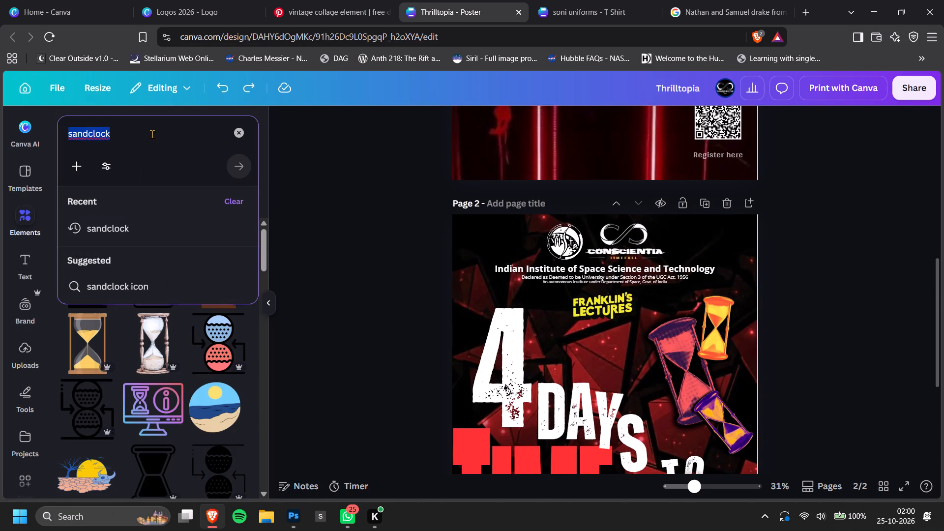
text(glased)
key(BackSpace)
key(BackSpace)
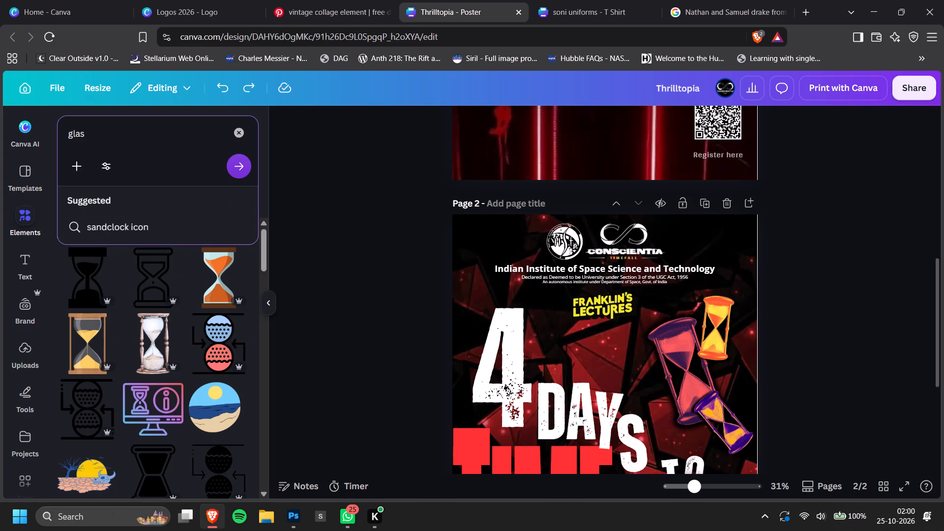
text(se)
key(Return)
key(s)
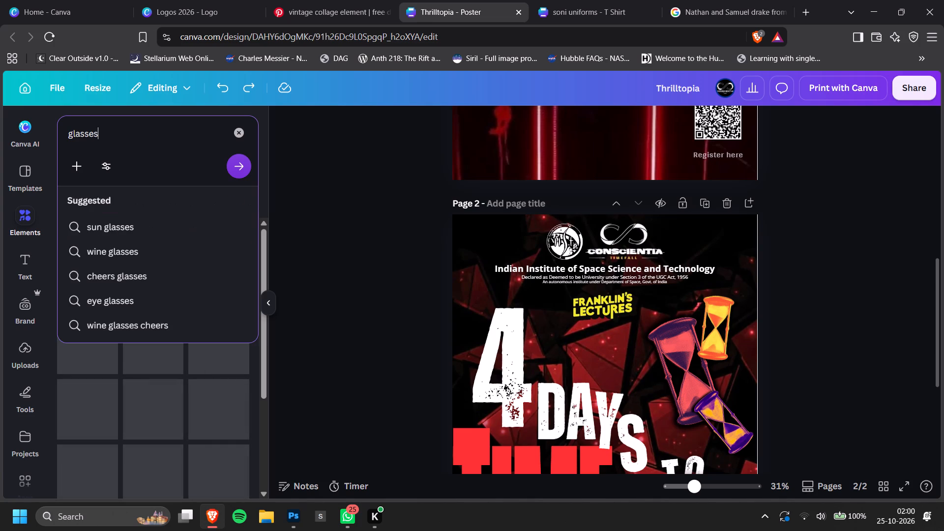
key(Return)
scroll(152, 383, down, 3)
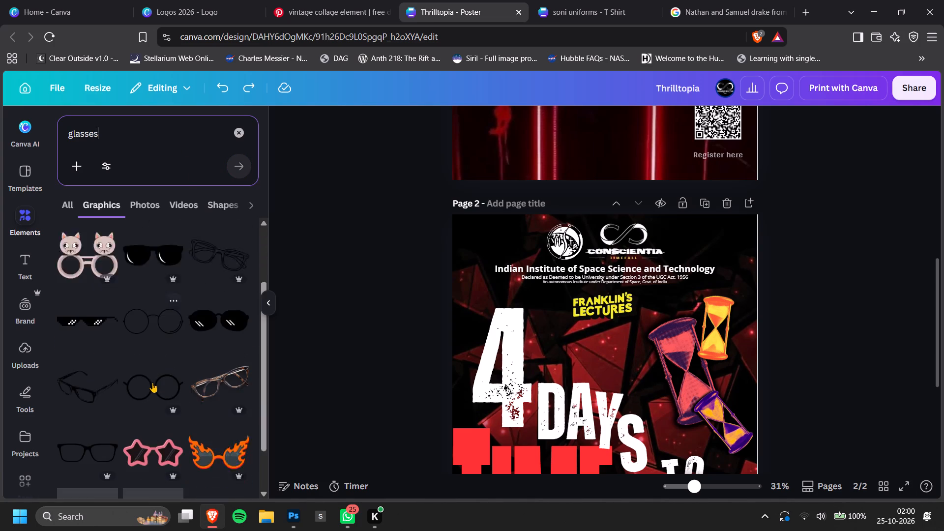
scroll(152, 383, down, 3)
scroll(147, 375, up, 1)
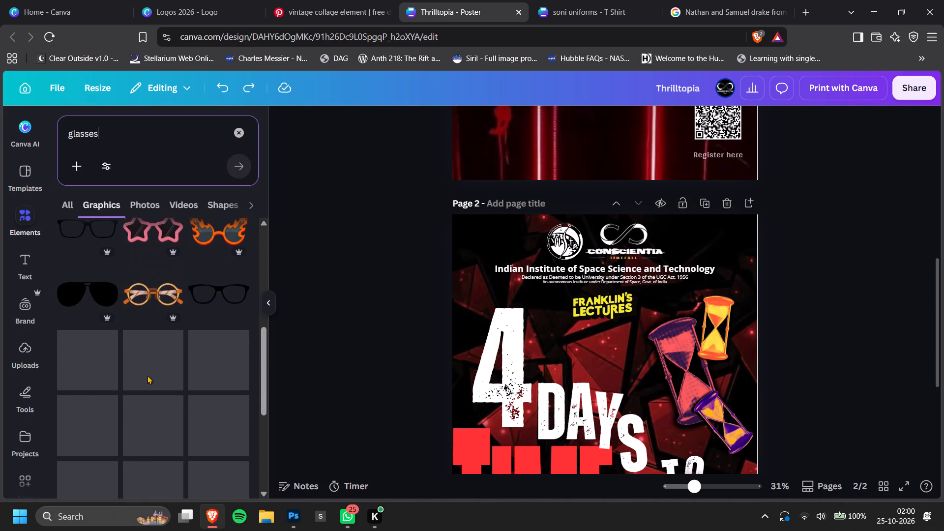
Search the graphics for "glass" and for "glass peice", browsing both sets of results.
click(135, 127)
key(BackSpace)
key(BackSpace)
key(Return)
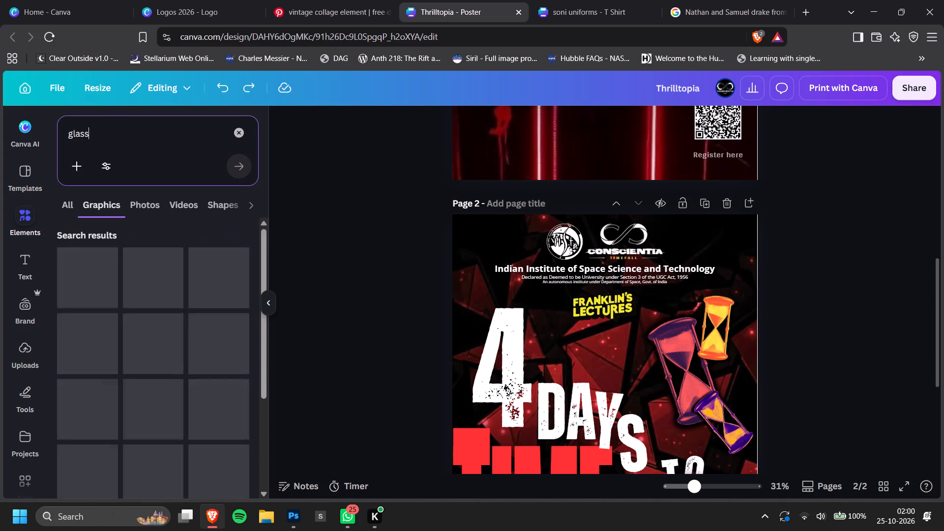
scroll(142, 279, down, 1)
scroll(132, 290, up, 1)
scroll(132, 290, down, 5)
scroll(138, 332, down, 3)
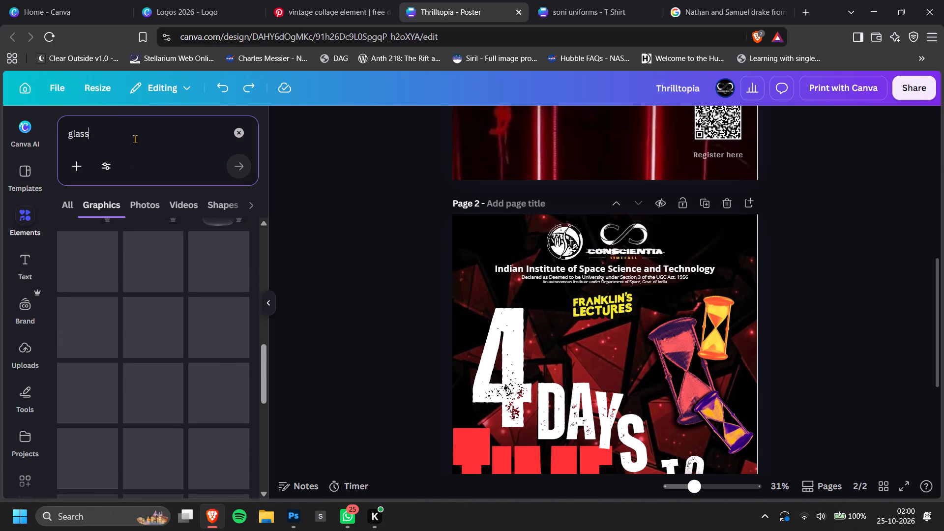
key(space)
text(peice)
key(Return)
scroll(134, 386, down, 2)
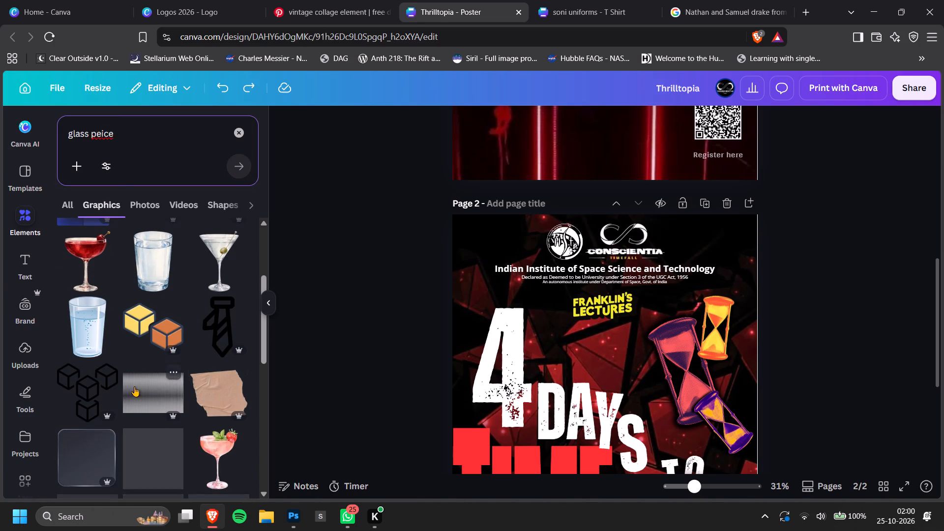
Search the graphics for "broken glass" and add the grey shattered-glass burst to page 2.
key(ctrl+a)
text(broi)
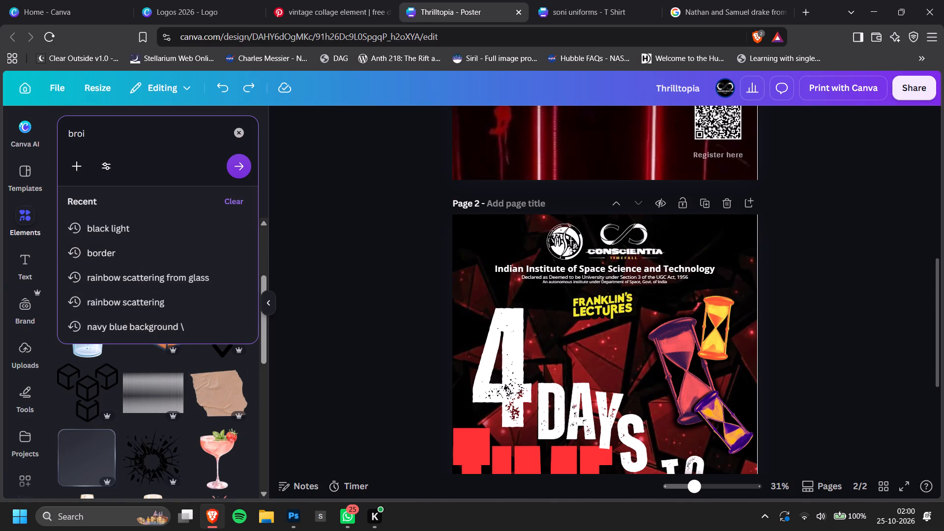
key(BackSpace)
text(ken glass)
key(Return)
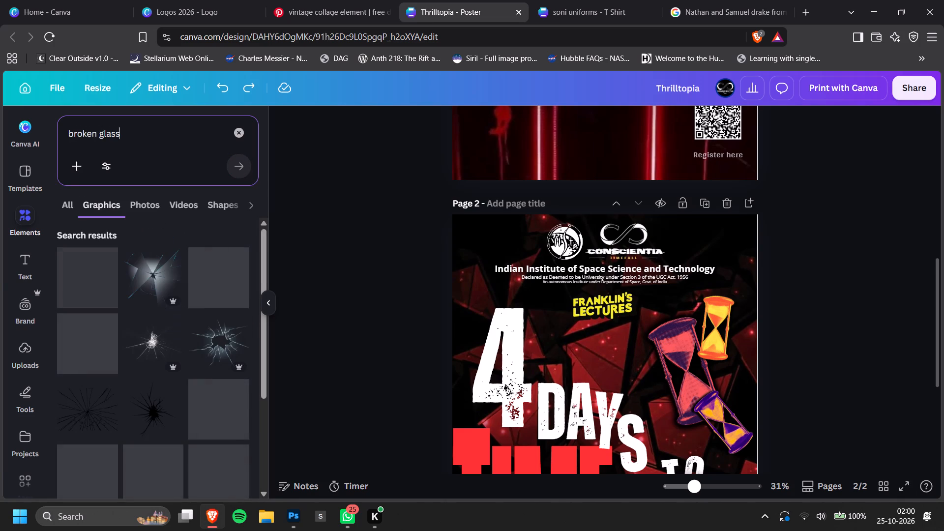
click(145, 295)
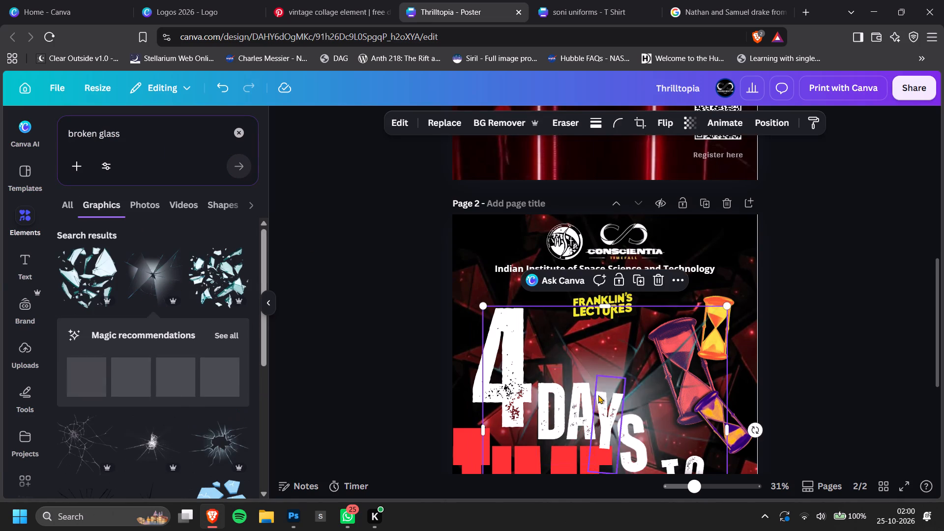
Shrink the grey shattered-glass burst and place it partly off the page in page 2's upper-left corner.
drag(575, 355, 419, 179)
drag(570, 382, 570, 381)
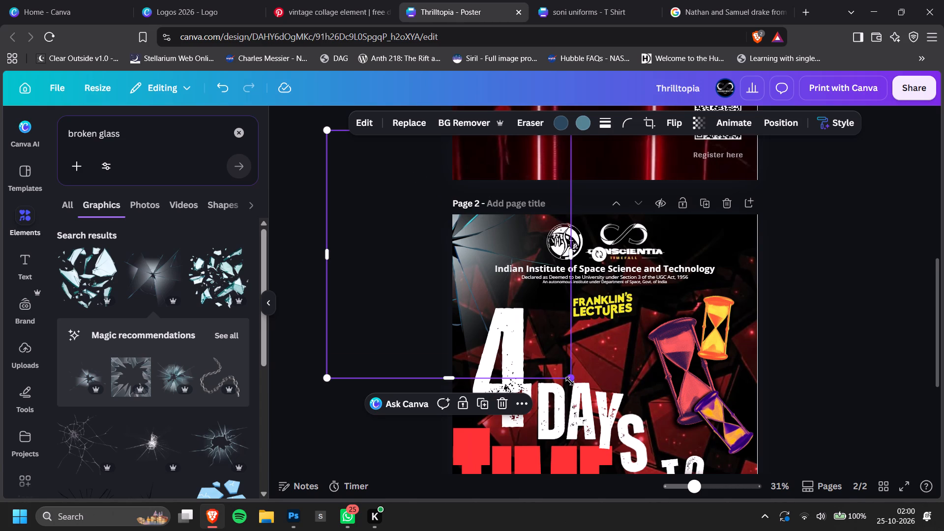
drag(570, 381, 506, 278)
drag(463, 226, 508, 265)
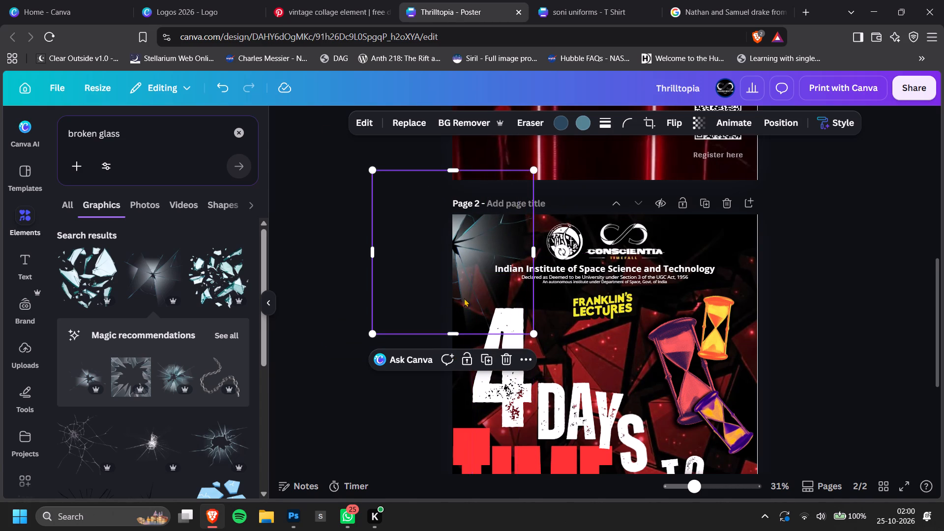
drag(471, 263, 485, 250)
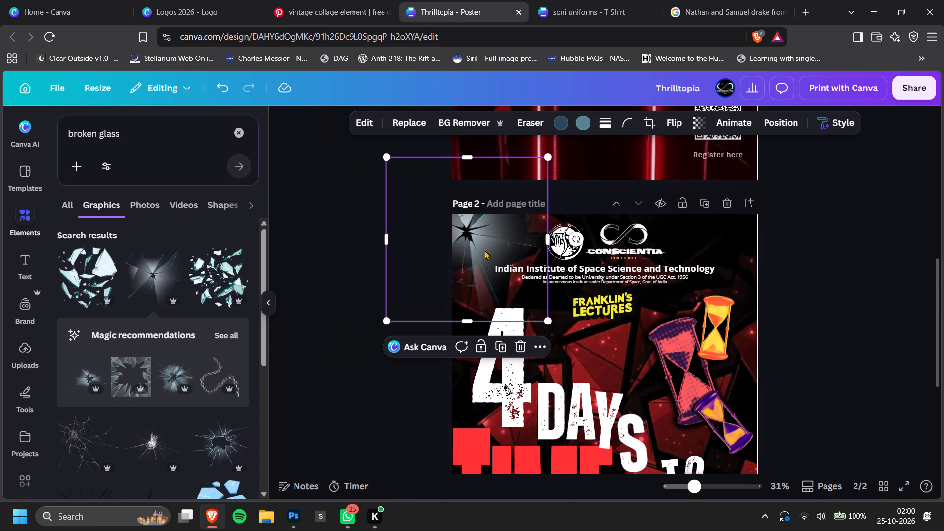
Send the shattered-glass burst backward behind the header and the "4", keeping it just above the background.
key(ctrl+bracketleft)
key(ctrl+bracketleft)
key(ctrl+bracketleft)
key(ctrl+bracketleft)
key(ctrl+bracketleft)
key(ctrl+bracketleft)
key(ctrl+bracketleft)
key(ctrl+bracketleft)
key(ctrl+bracketleft)
key(ctrl+bracketleft)
key(ctrl+bracketright)
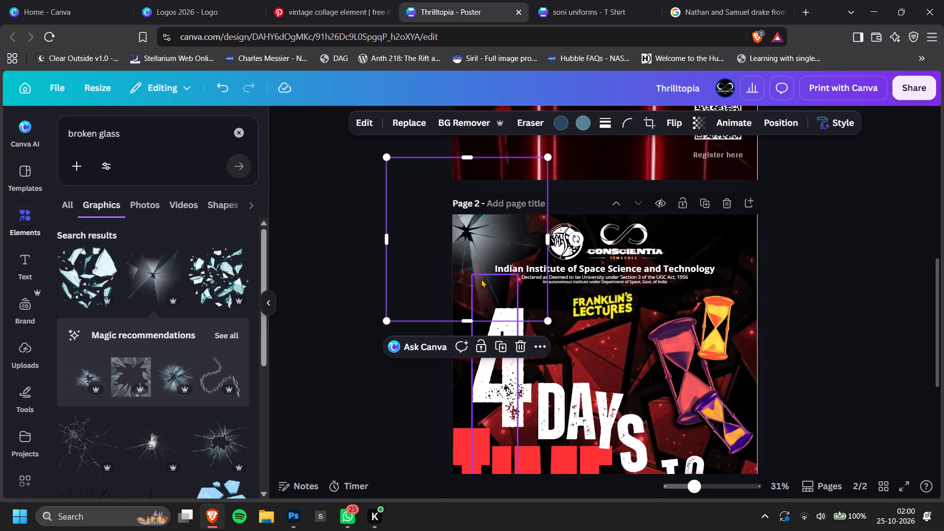
double_click(853, 282)
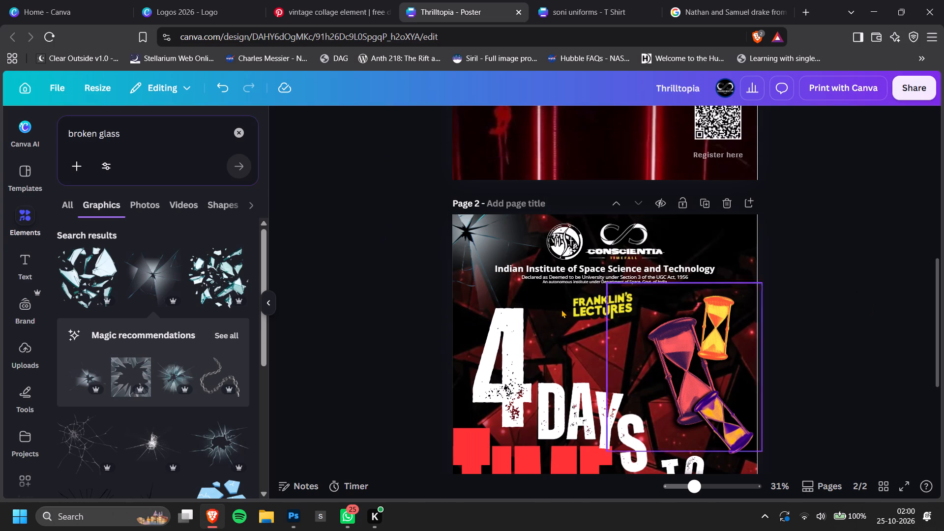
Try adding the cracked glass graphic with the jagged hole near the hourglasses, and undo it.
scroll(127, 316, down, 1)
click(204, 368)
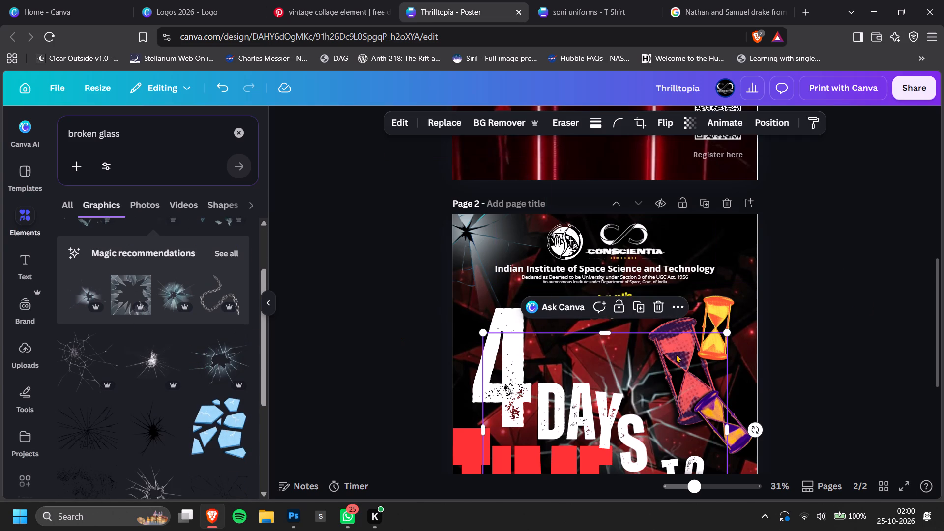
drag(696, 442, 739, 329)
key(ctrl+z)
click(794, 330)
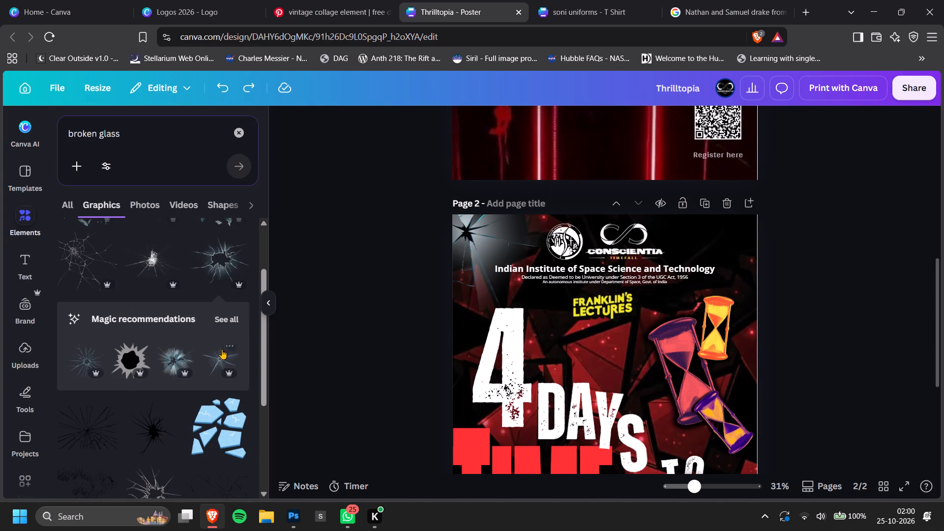
Add the cracked glass graphic with the jagged hole, shrunk and partly off the page, in page 2's upper-right corner.
click(226, 258)
drag(632, 376, 737, 204)
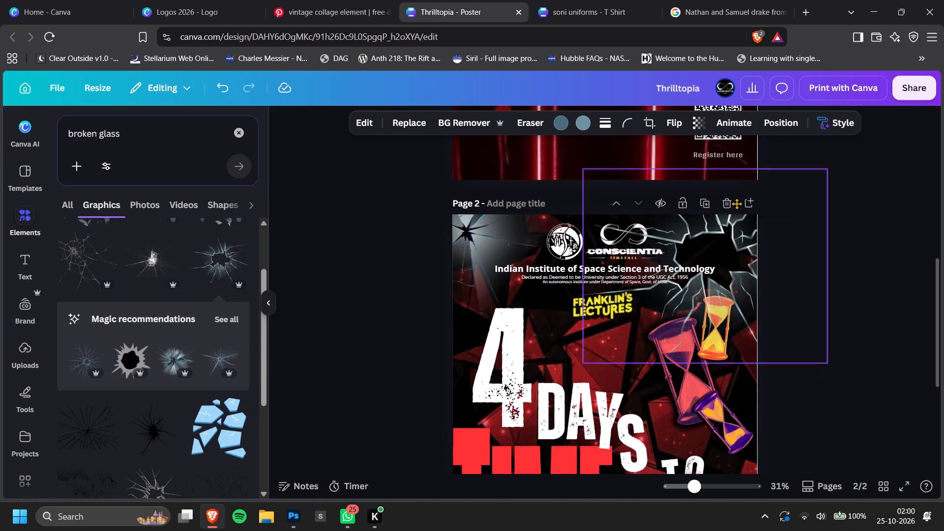
drag(737, 204, 742, 196)
drag(595, 352, 682, 288)
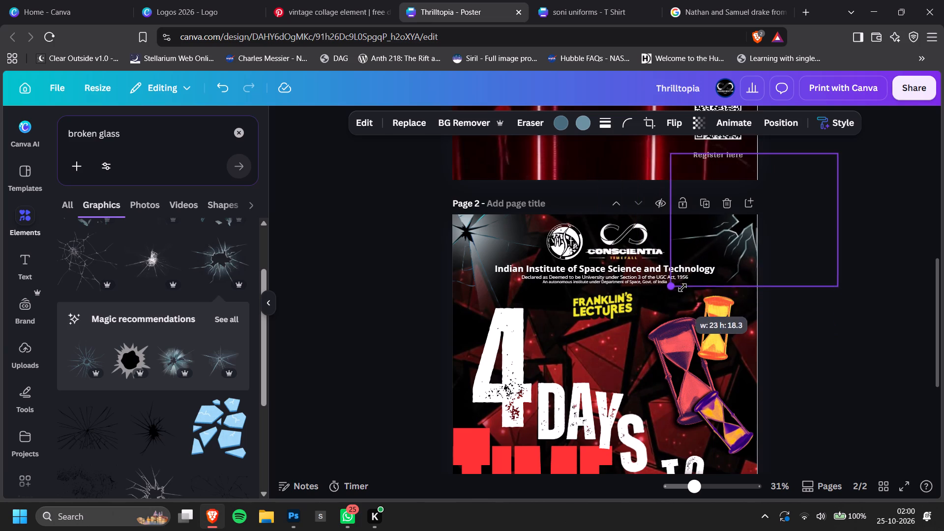
drag(682, 288, 683, 287)
drag(737, 222, 728, 254)
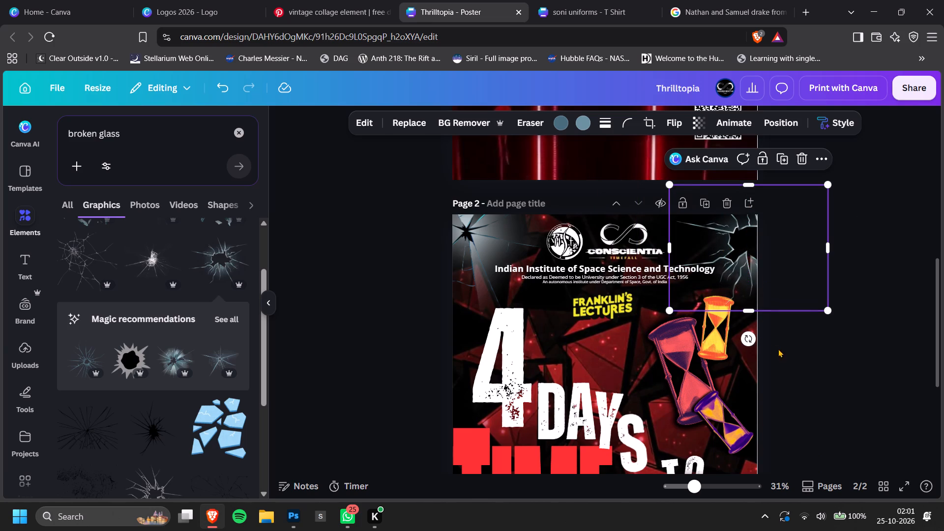
Send the upper-right cracked glass backward behind the header and hourglasses, just above the background.
key(ctrl+bracketleft)
key(ctrl+bracketleft)
key(ctrl+bracketleft)
key(ctrl+bracketleft)
key(ctrl+bracketleft)
key(ctrl+bracketright)
click(845, 380)
Search the graphics for "gradeint" and add the black fade gradient that darkens toward its bottom edge to page 2.
double_click(151, 140)
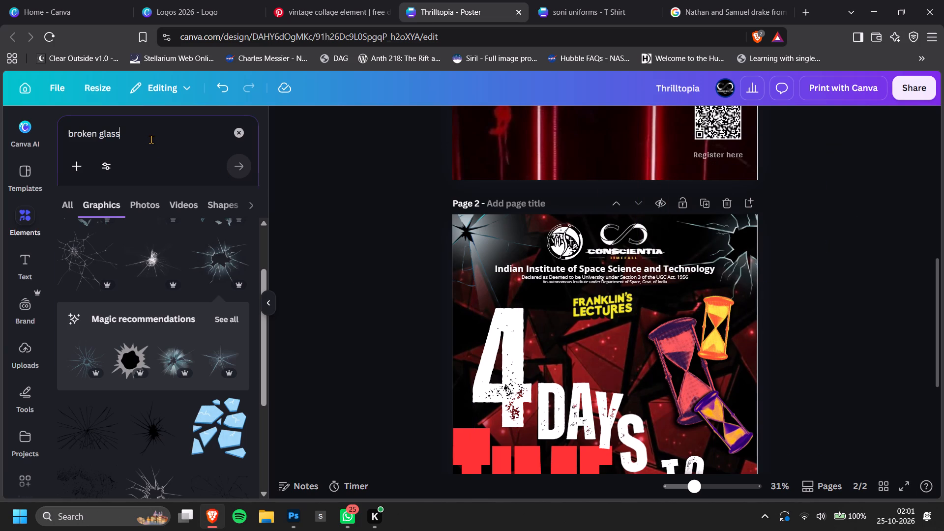
key(ctrl+a)
text(gradeint)
key(Return)
click(194, 338)
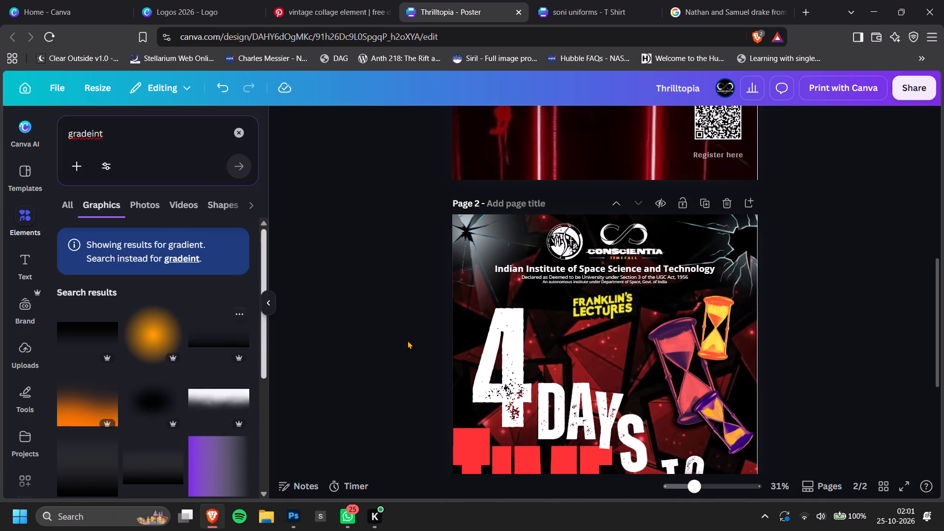
scroll(583, 348, down, 1)
ctrl+scroll(586, 347, down, 2)
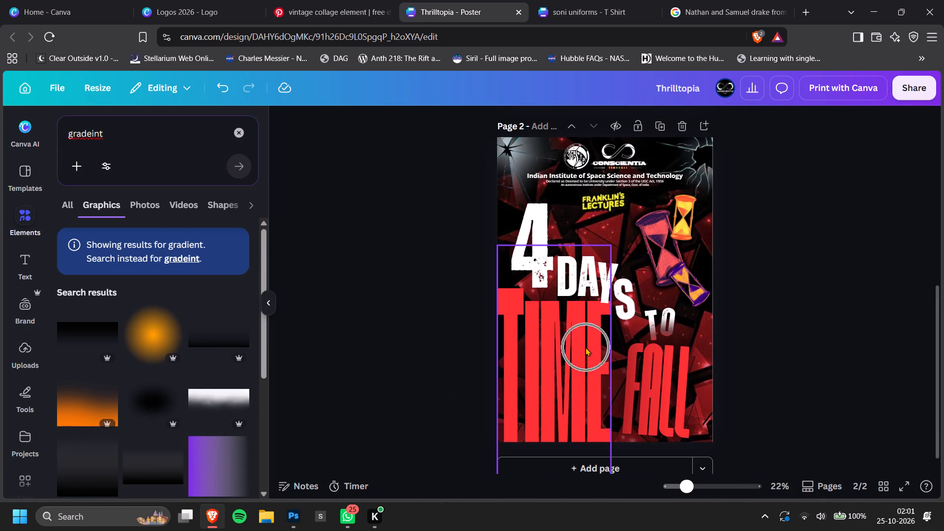
click(218, 340)
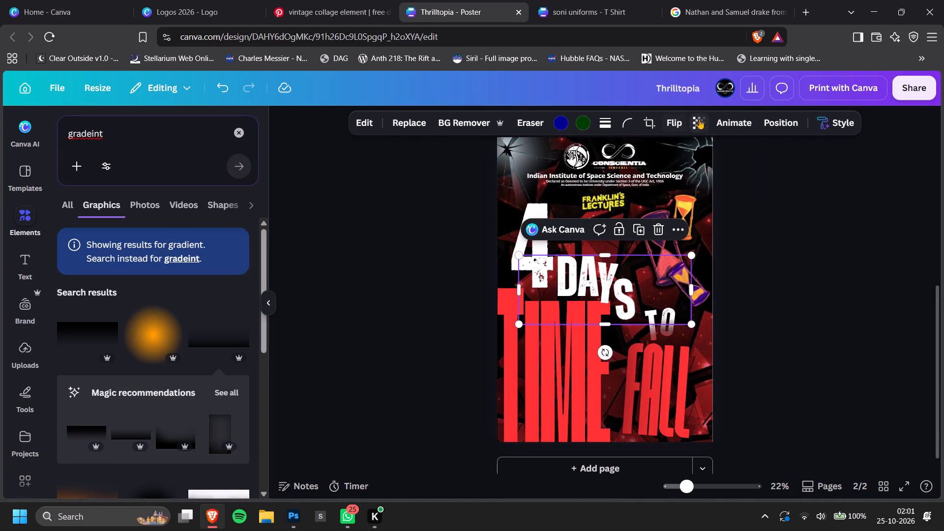
Flip the black gradient vertically and fit it across the full page width at the top, extending it slightly downward.
click(679, 120)
click(670, 182)
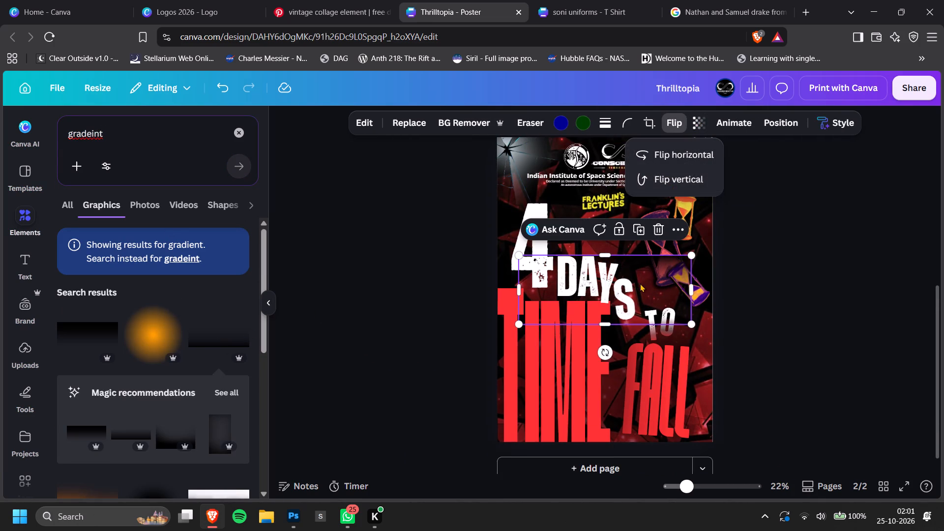
drag(641, 274, 625, 216)
scroll(625, 216, up, 1)
drag(622, 297, 613, 248)
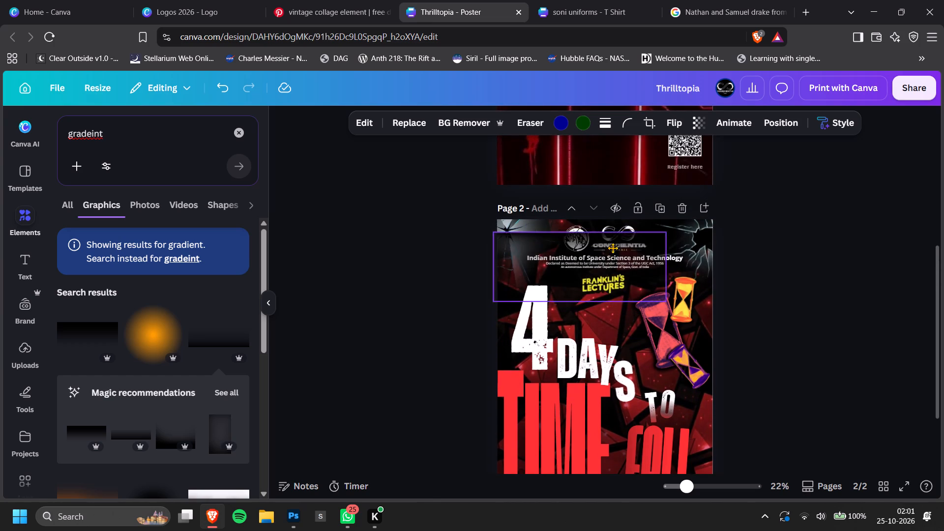
drag(613, 248, 616, 238)
drag(672, 293, 676, 295)
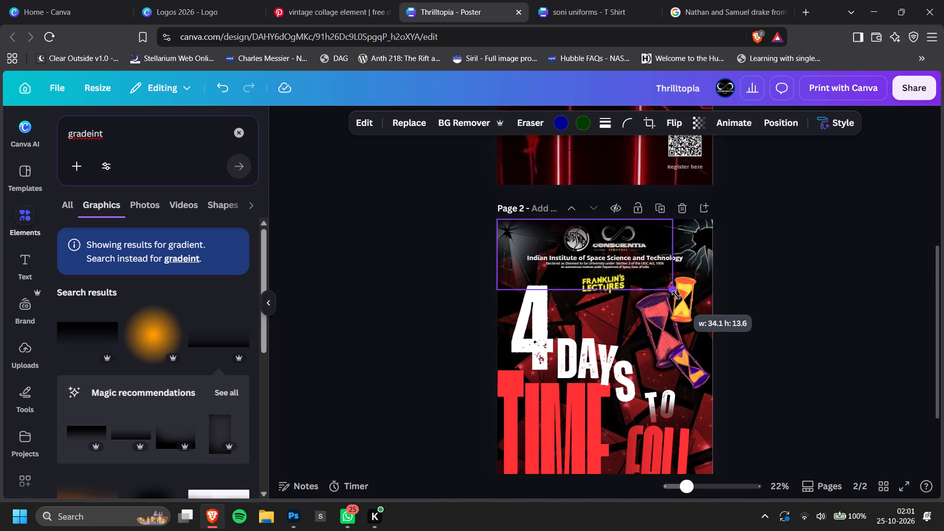
drag(676, 295, 710, 321)
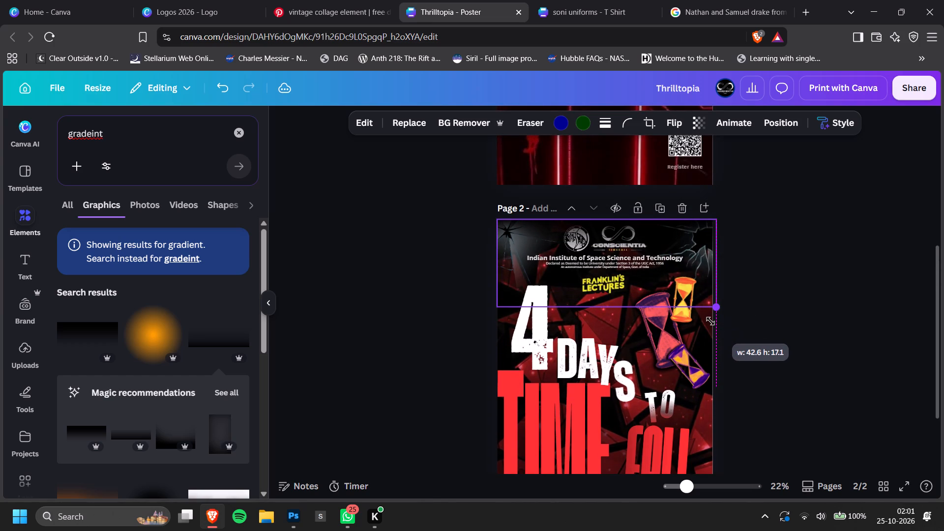
drag(710, 321, 711, 321)
drag(619, 307, 619, 323)
Send the black gradient backward behind the logos and institute text, leaving it above the broken-glass graphics.
key(ctrl+bracketleft)
key(ctrl+bracketleft)
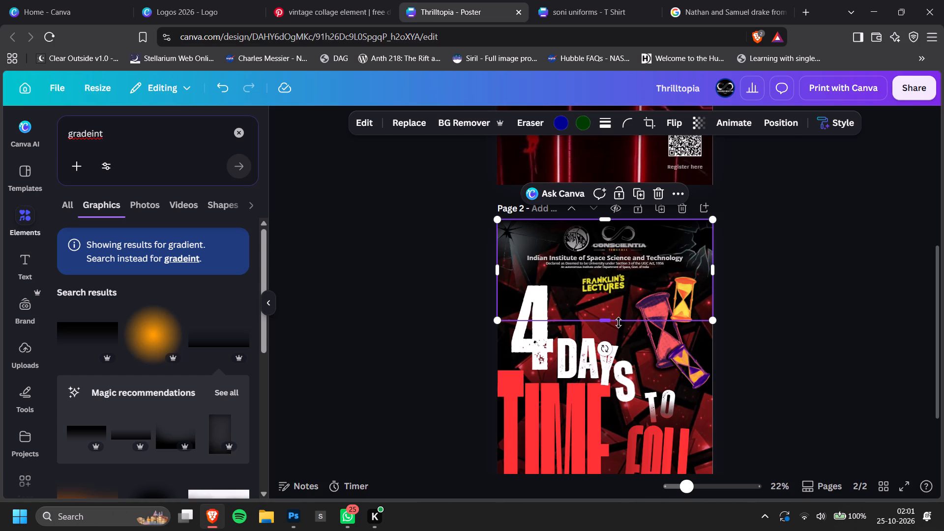
key(ctrl+bracketleft)
key(ctrl+bracketleft)
click(819, 211)
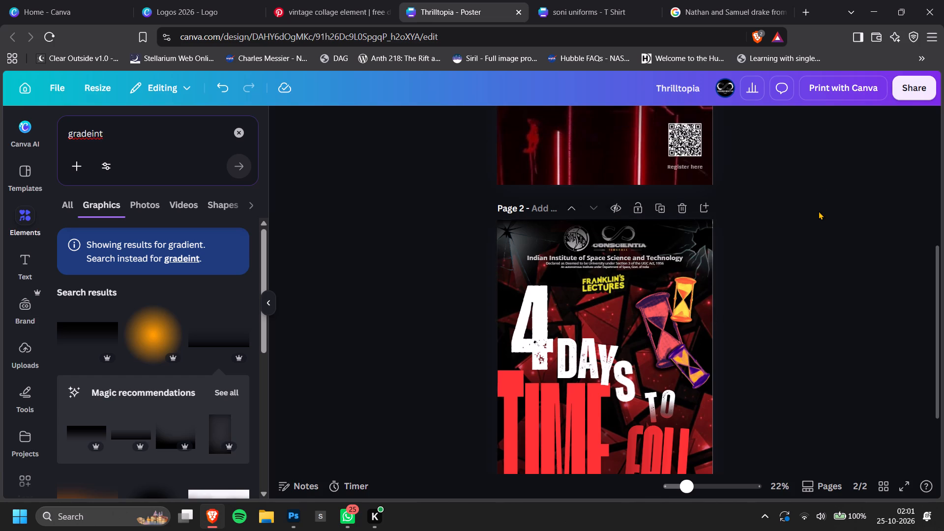
click(641, 246)
key(ctrl+bracketleft)
key(ctrl+bracketleft)
key(ctrl+bracketleft)
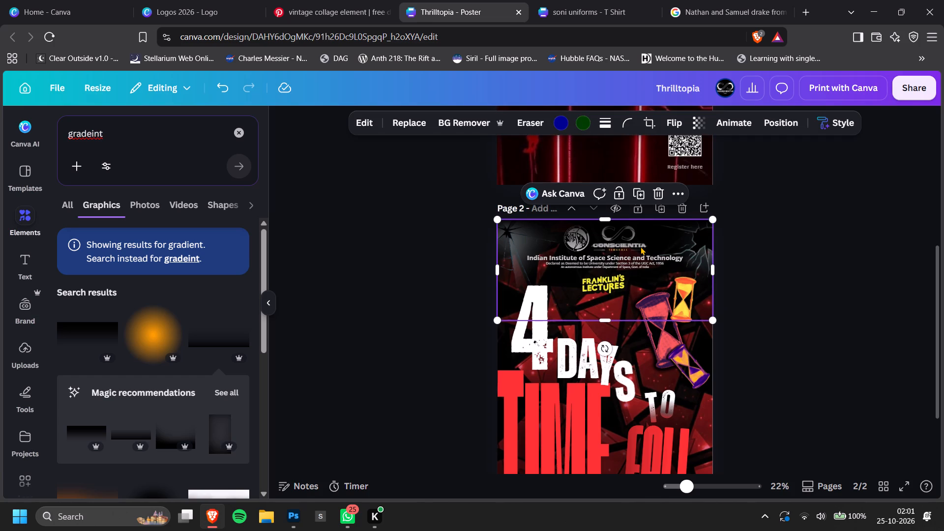
key(ctrl+bracketleft)
key(ctrl+bracketright)
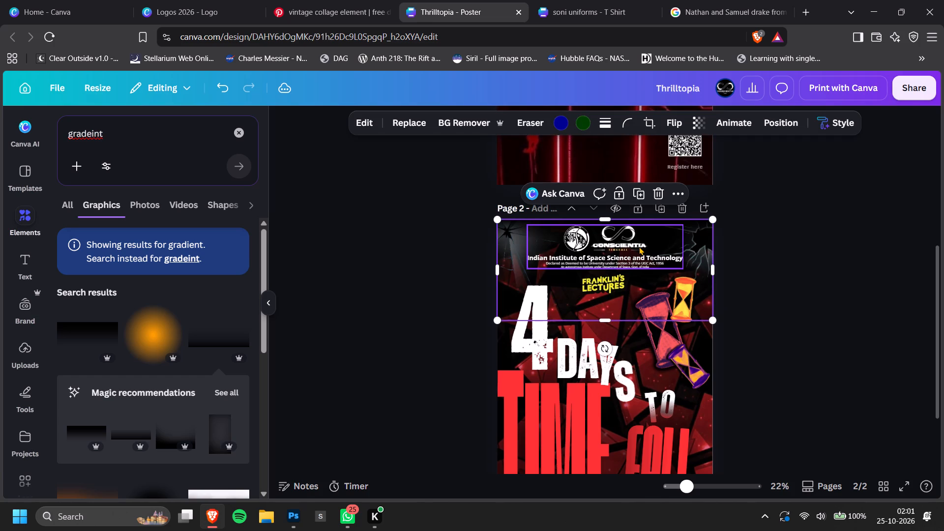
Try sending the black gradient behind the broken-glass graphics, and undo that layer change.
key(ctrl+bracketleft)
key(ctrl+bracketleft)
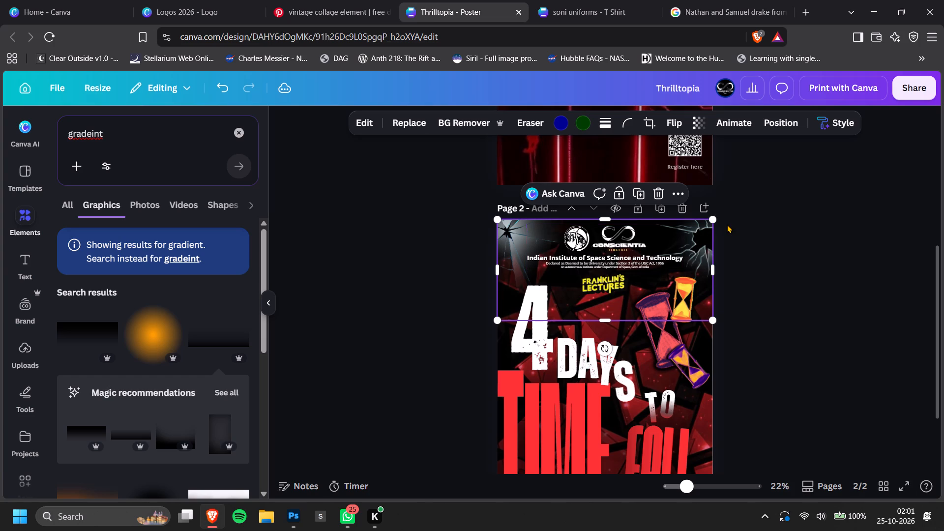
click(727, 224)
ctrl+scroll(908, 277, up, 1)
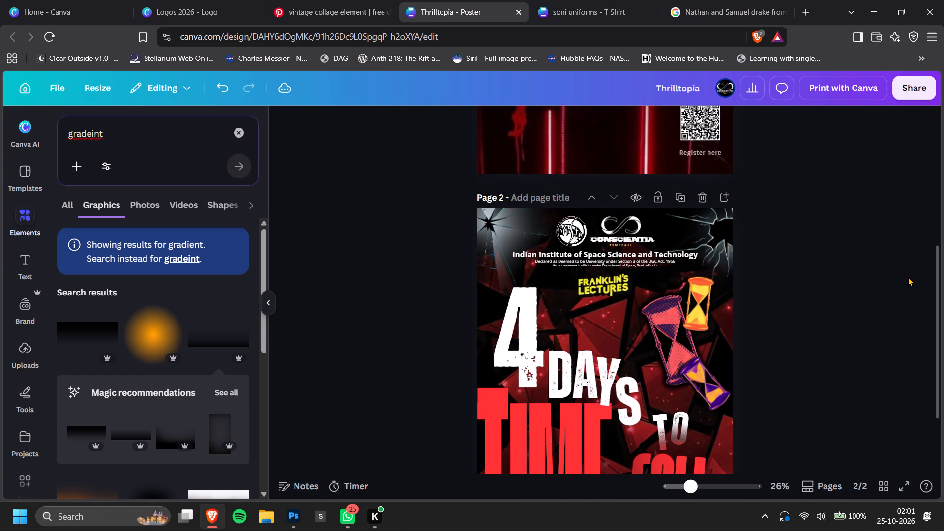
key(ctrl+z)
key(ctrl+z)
Shrink the black gradient to just over half the page width in the upper-left corner and duplicate it directly alongside.
scroll(908, 277, down, 1)
ctrl+scroll(903, 281, down, 1)
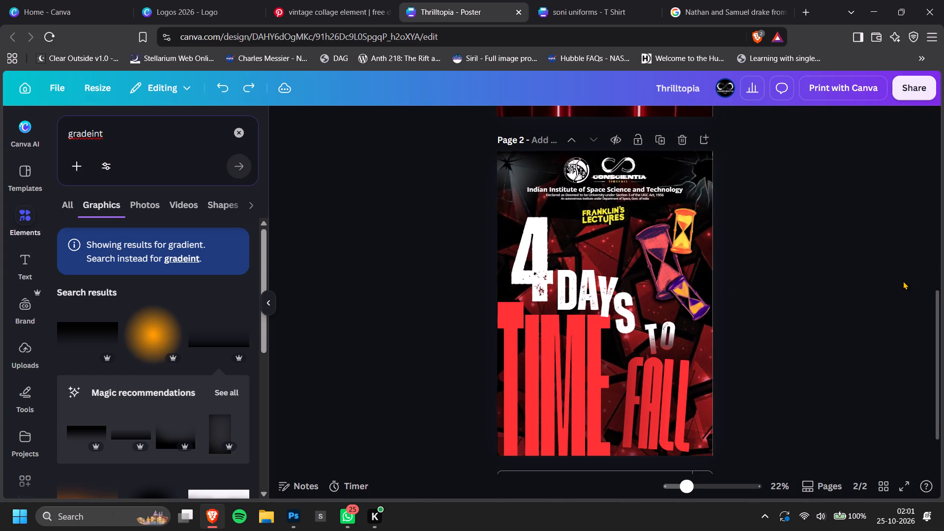
ctrl+scroll(888, 289, up, 3)
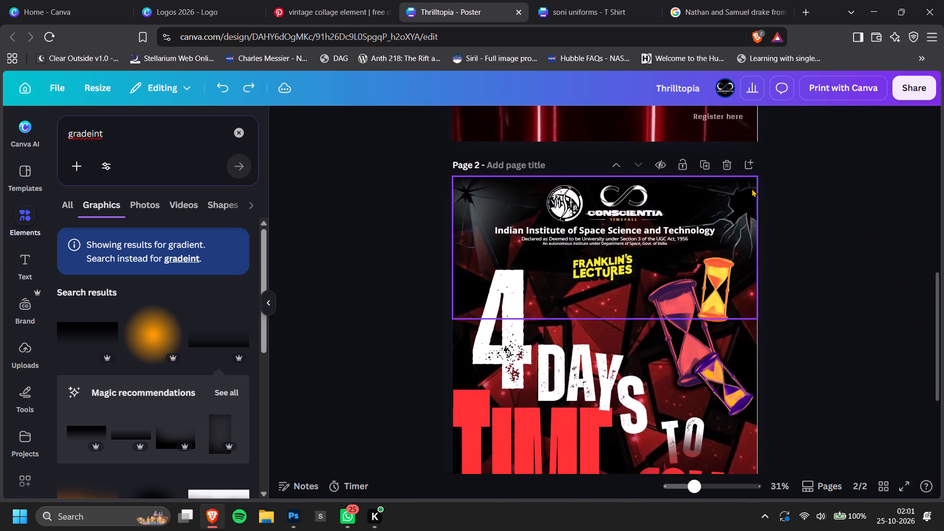
ctrl+scroll(752, 188, up, 1)
click(752, 188)
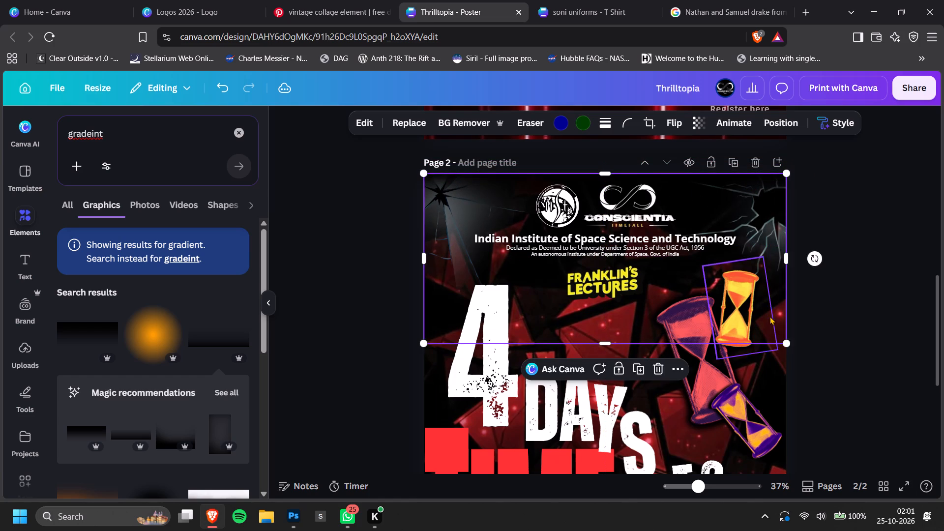
drag(786, 344, 636, 246)
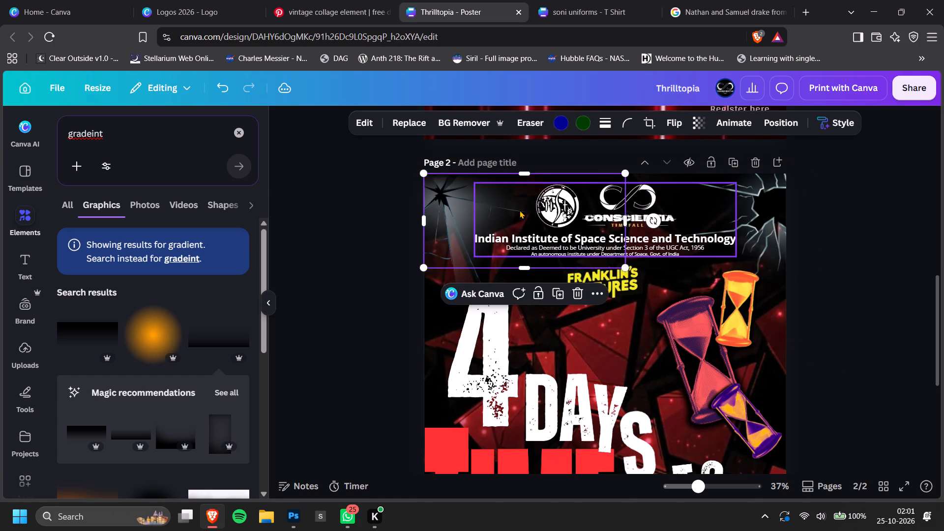
alt+drag(488, 206, 691, 206)
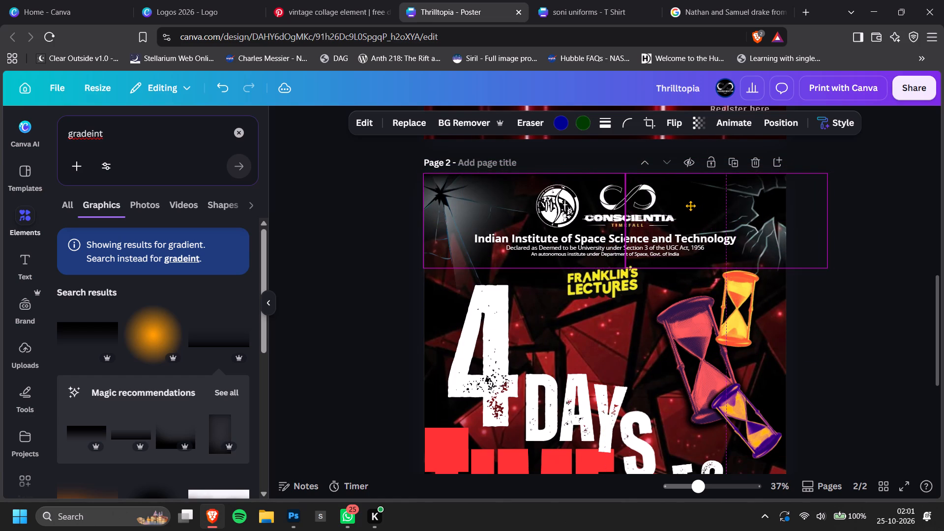
alt+drag(691, 206, 688, 206)
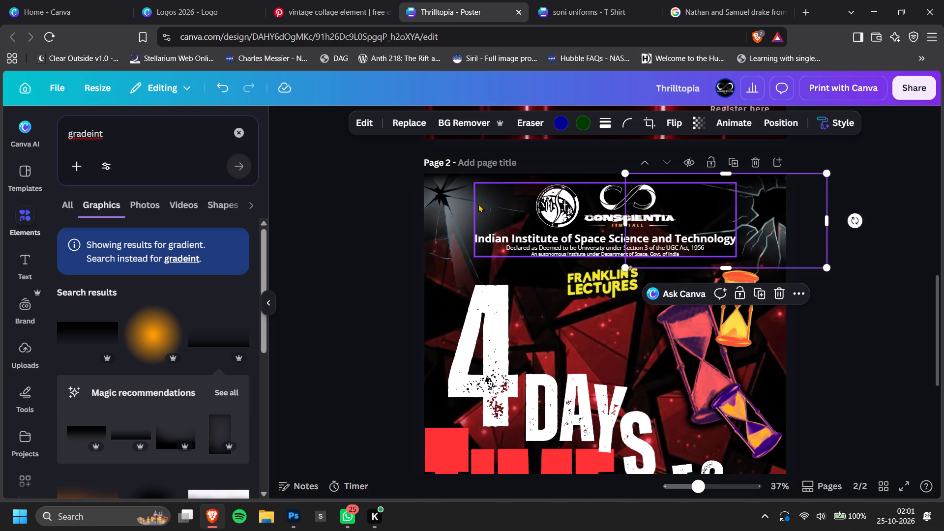
Group the two black gradient pieces and scale the group down to match the page width.
shift+click(446, 202)
click(591, 294)
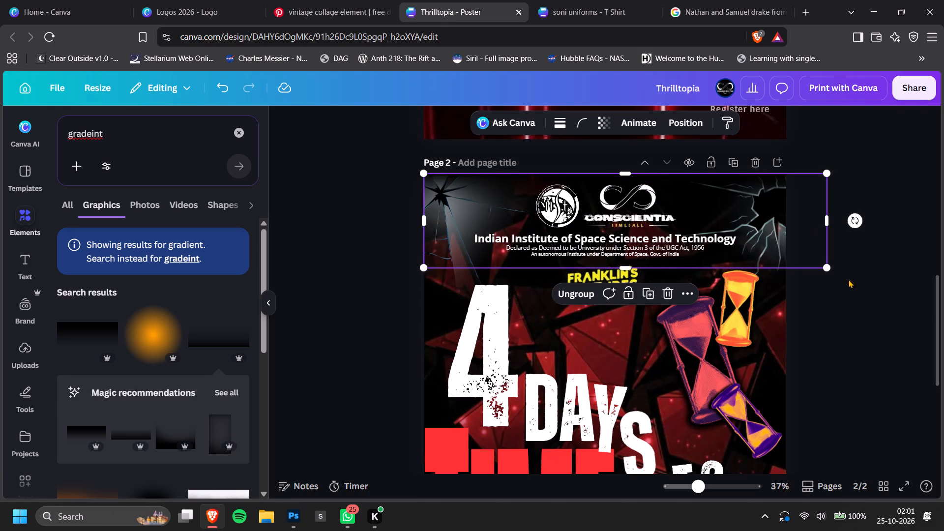
drag(829, 270, 791, 245)
click(832, 227)
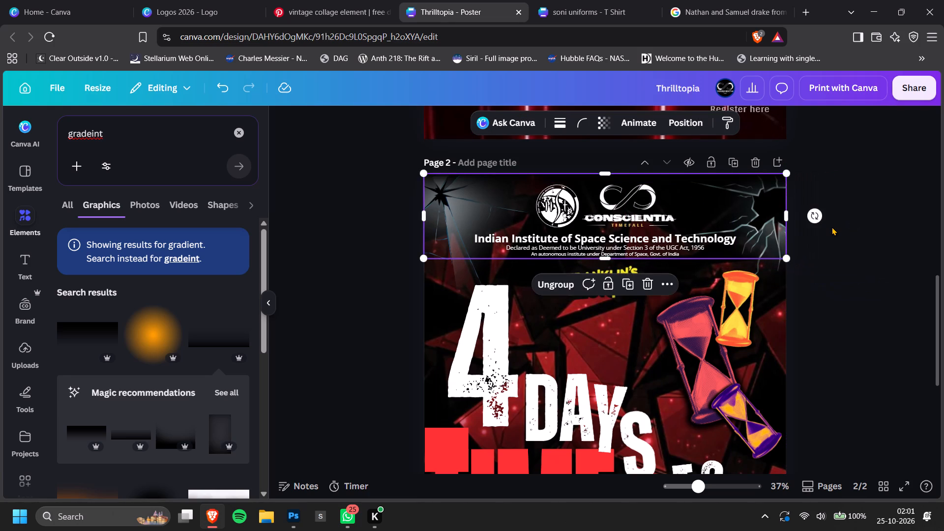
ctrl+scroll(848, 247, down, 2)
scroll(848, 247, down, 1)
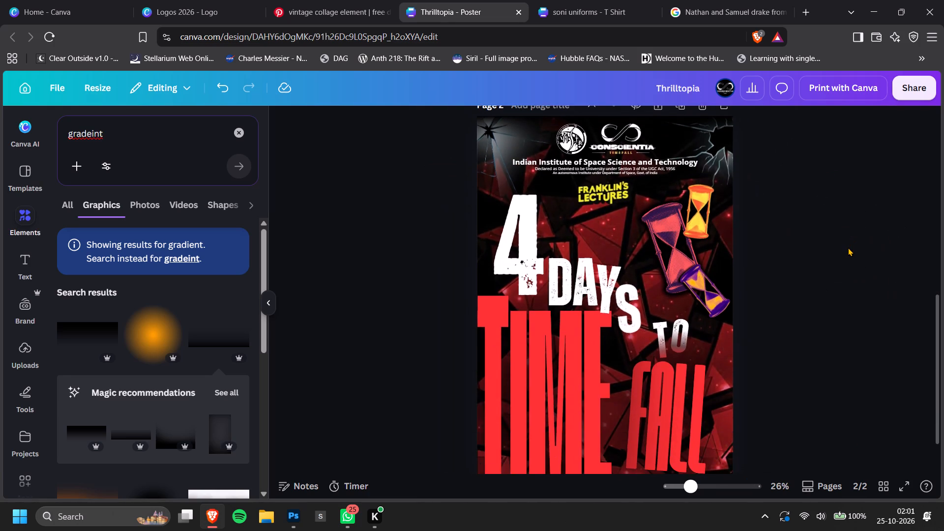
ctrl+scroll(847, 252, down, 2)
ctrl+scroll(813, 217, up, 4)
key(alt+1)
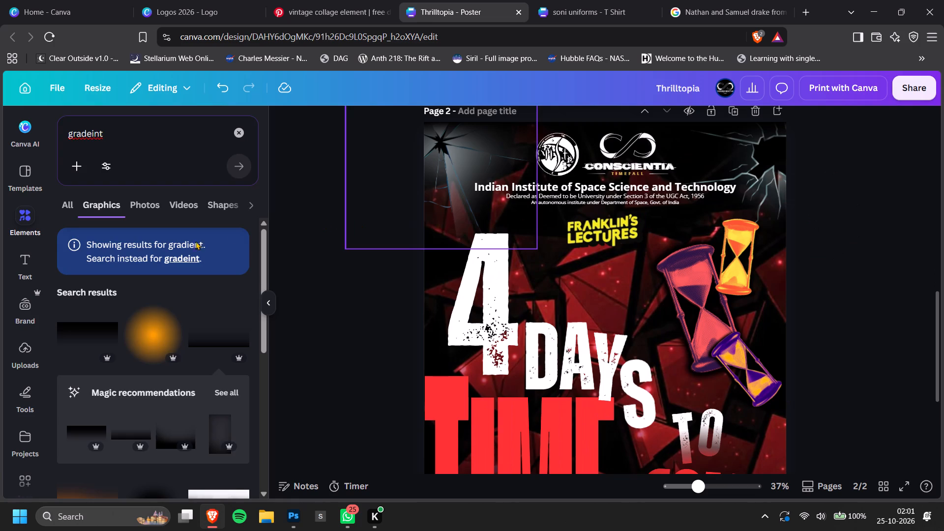
Apply the Cherry duotone filter to the broken-glass graphic in the poster's upper-right corner.
scroll(134, 307, down, 10)
click(165, 386)
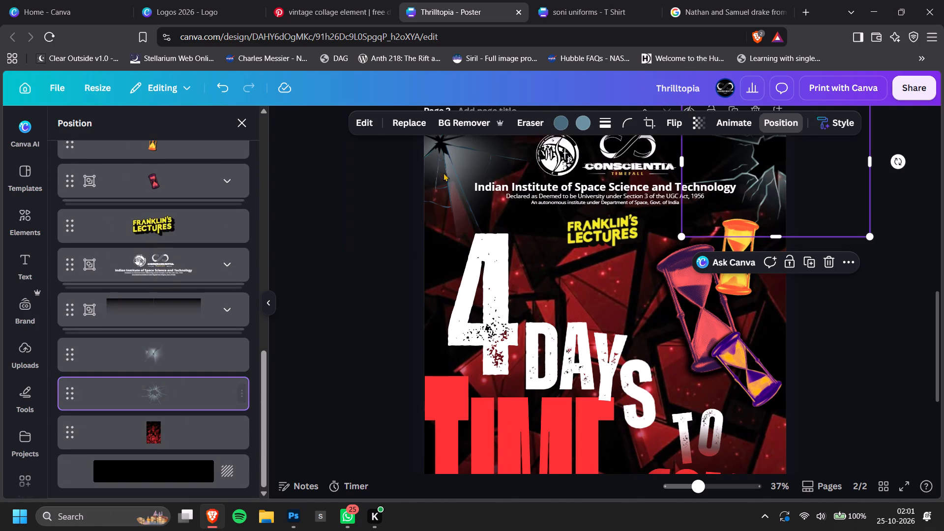
click(362, 118)
scroll(170, 349, down, 3)
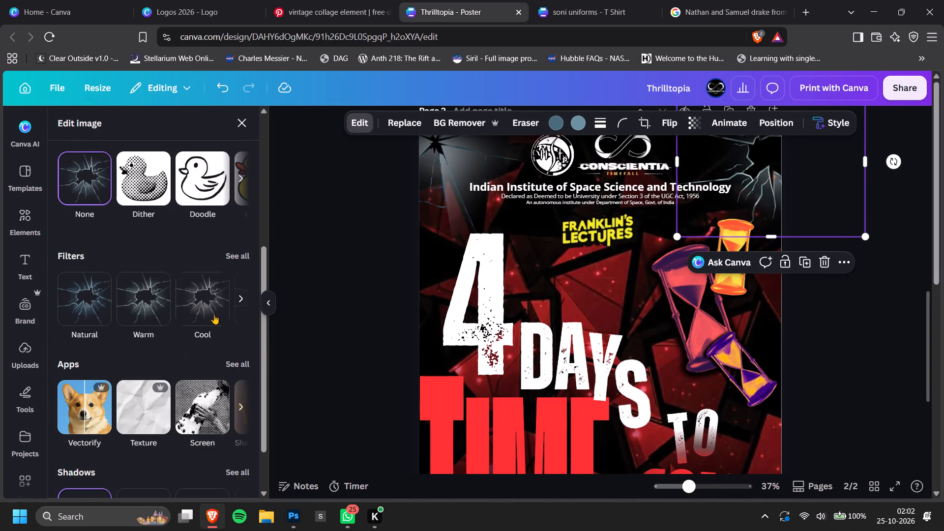
click(236, 263)
click(236, 258)
scroll(202, 295, down, 9)
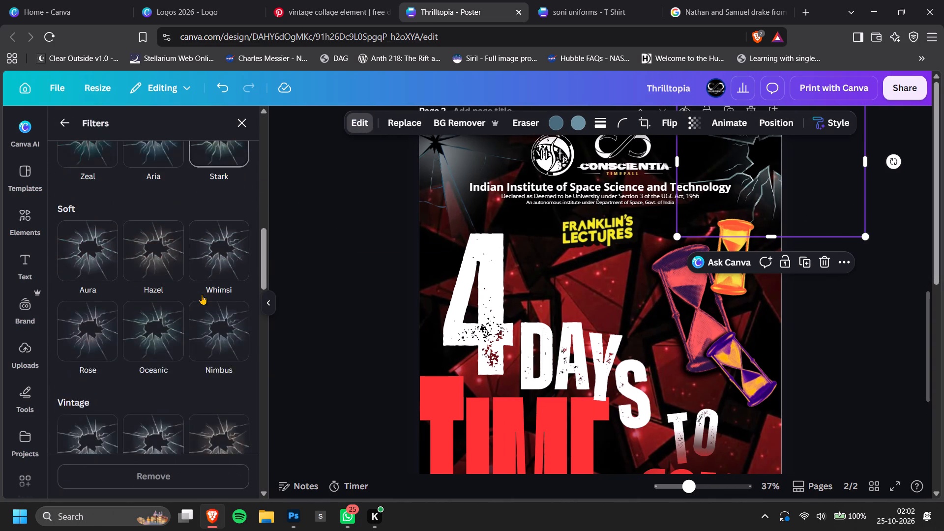
scroll(202, 295, down, 8)
scroll(160, 332, down, 2)
click(151, 283)
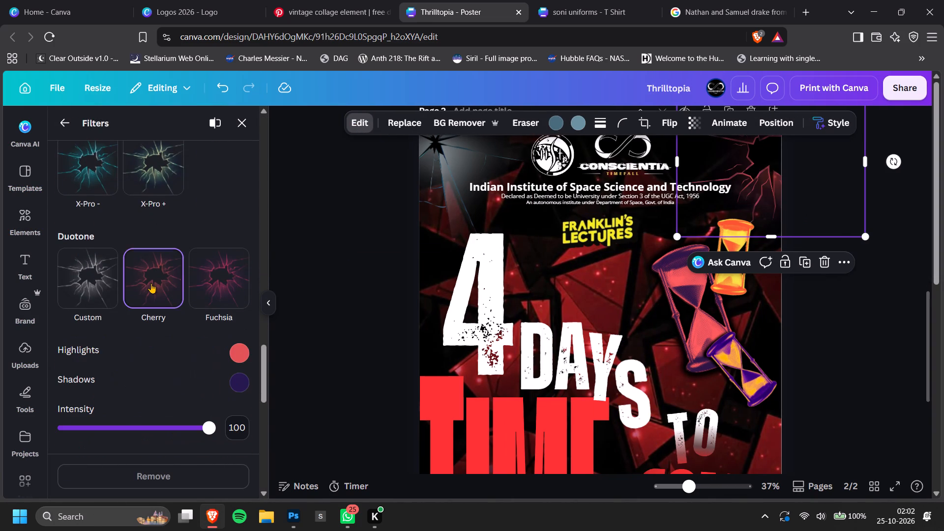
Apply the Cherry duotone filter to the broken-glass graphic in the poster's upper-left corner.
key(alt+1)
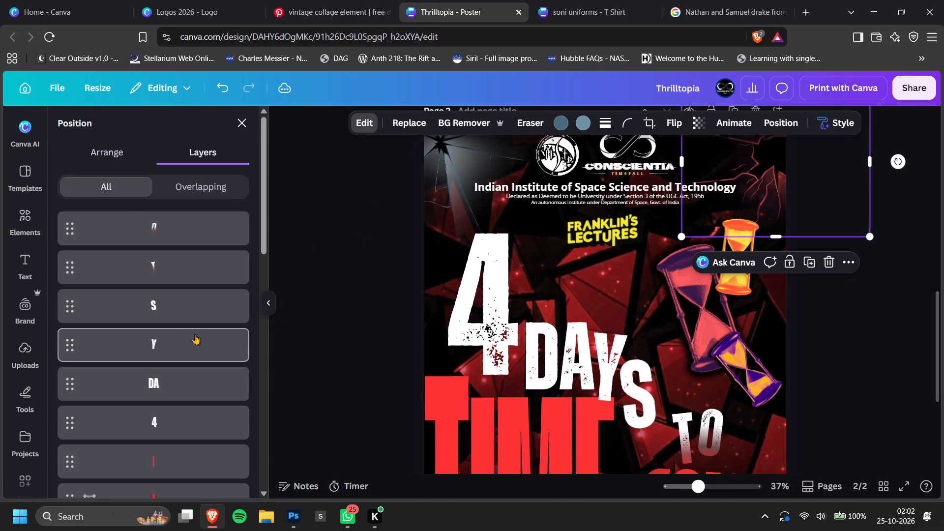
scroll(175, 333, down, 11)
click(174, 359)
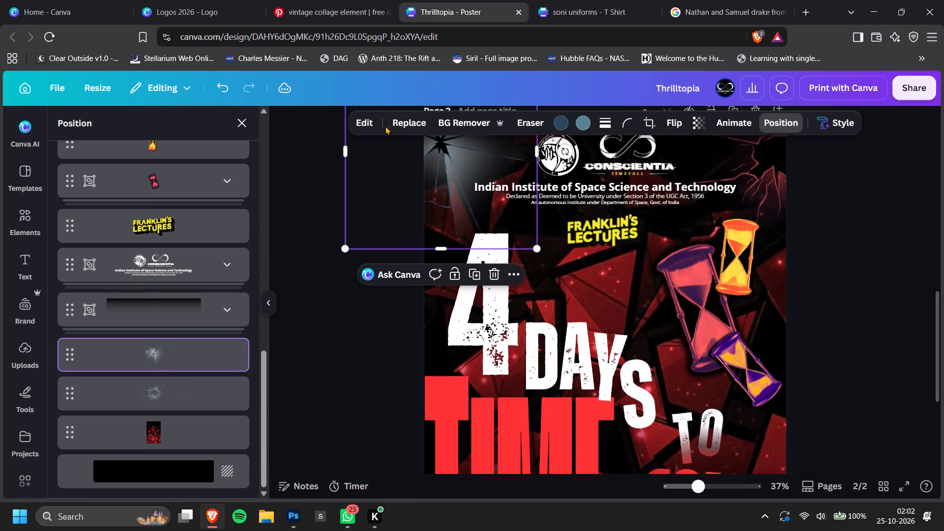
click(367, 123)
scroll(154, 305, down, 11)
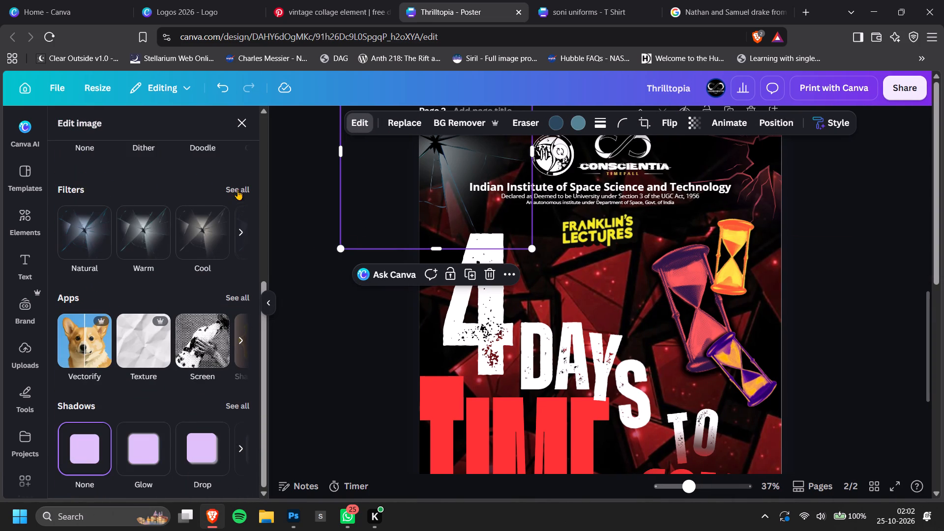
click(237, 190)
scroll(211, 265, down, 20)
scroll(211, 265, down, 5)
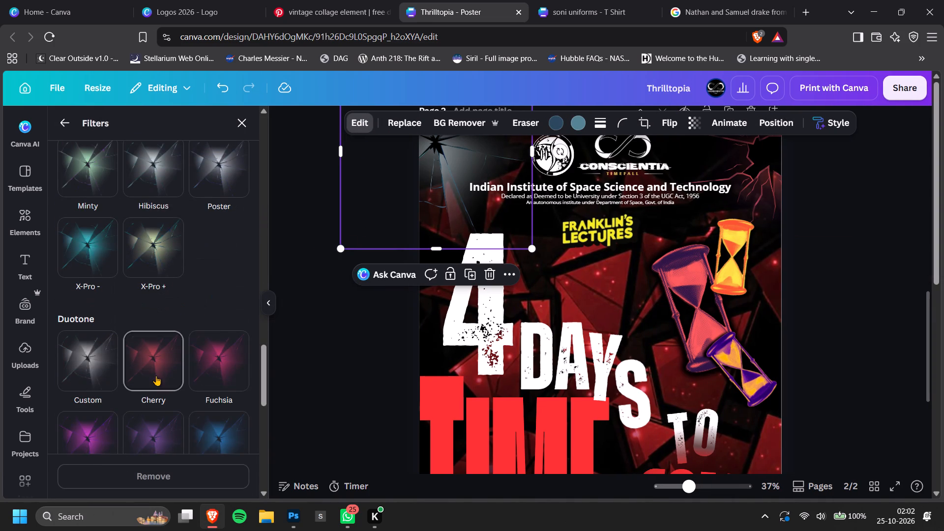
click(156, 376)
scroll(869, 237, up, 1)
drag(442, 246, 443, 247)
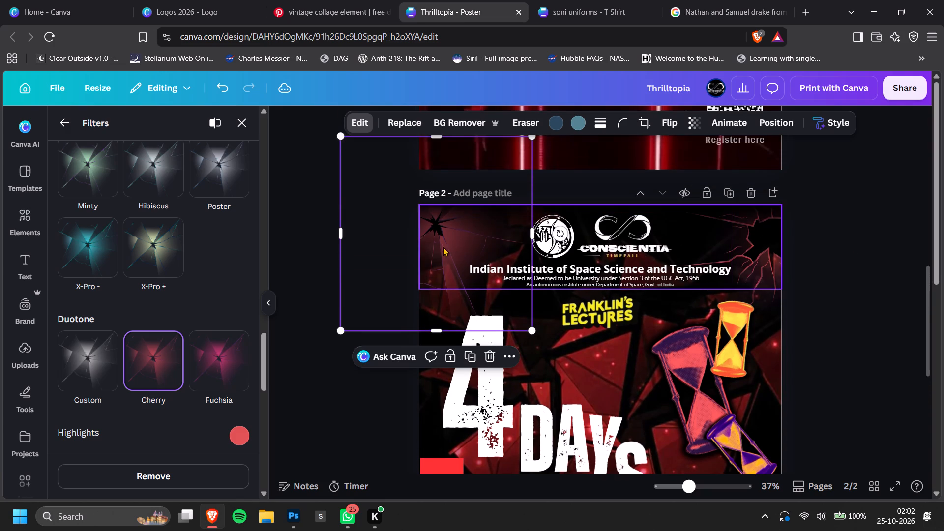
drag(443, 247, 446, 260)
double_click(830, 260)
ctrl+scroll(826, 283, down, 3)
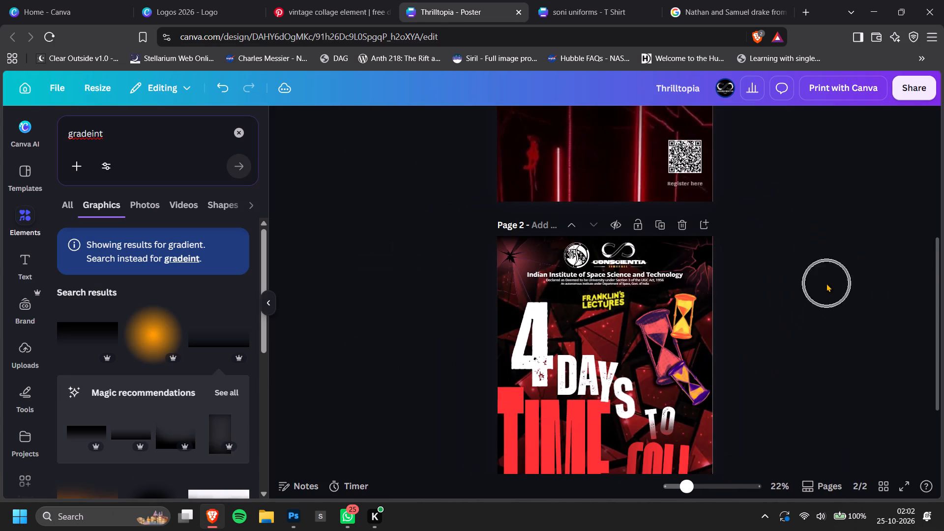
scroll(826, 283, down, 1)
ctrl+scroll(826, 283, down, 1)
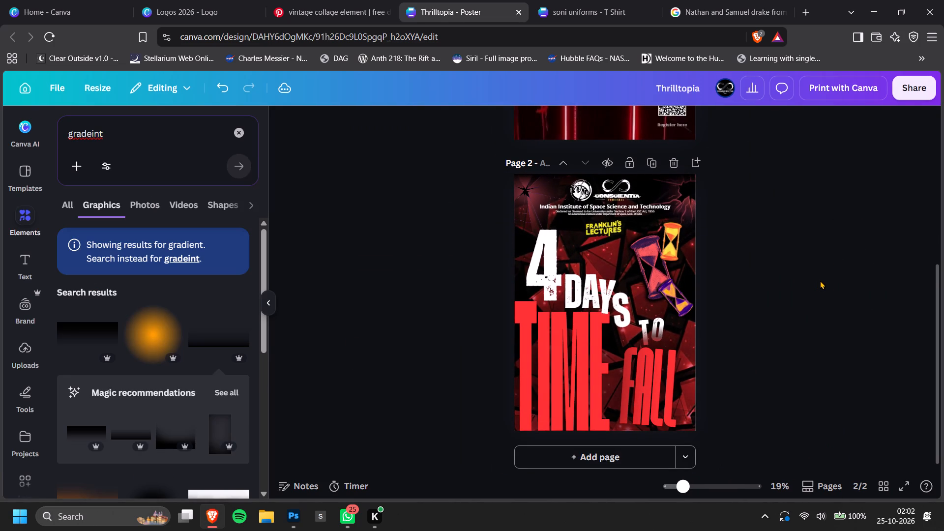
ctrl+scroll(825, 291, up, 1)
Trim the red shattered background image on page 2 to the page's bottom and top edges.
key(alt+1)
scroll(129, 308, down, 7)
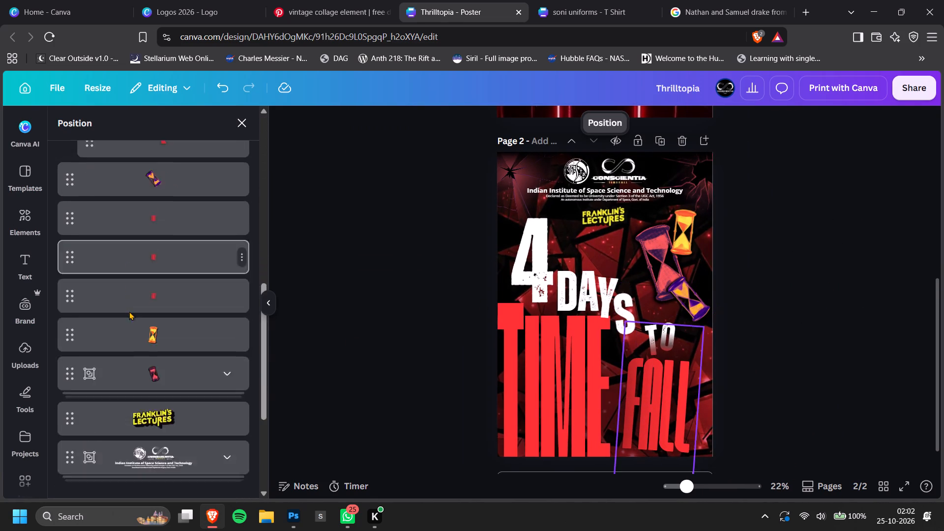
scroll(129, 311, down, 7)
click(161, 429)
scroll(602, 318, down, 2)
drag(610, 445, 607, 429)
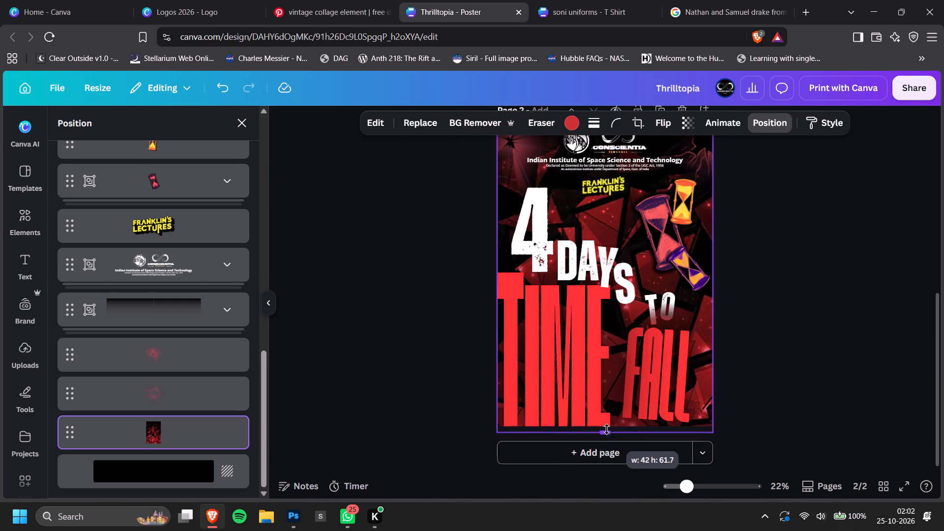
drag(607, 429, 606, 423)
scroll(647, 363, up, 1)
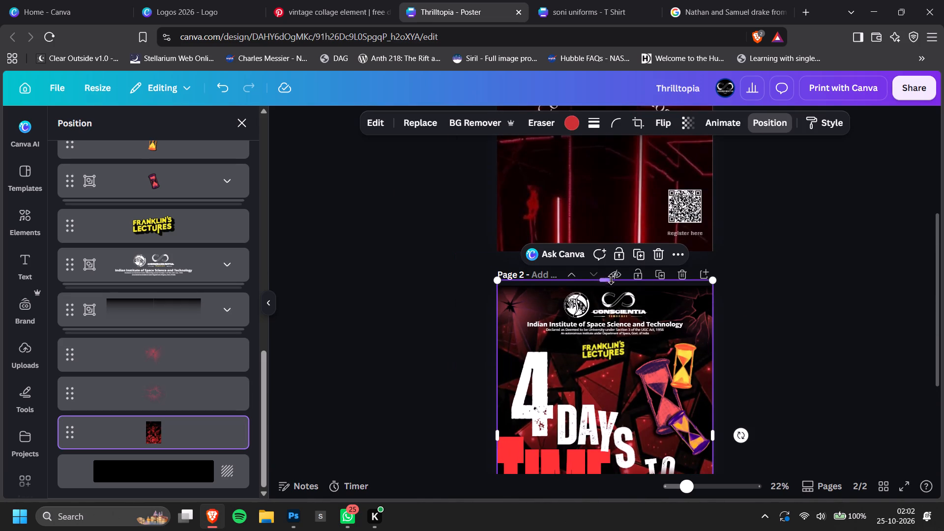
drag(613, 278, 619, 288)
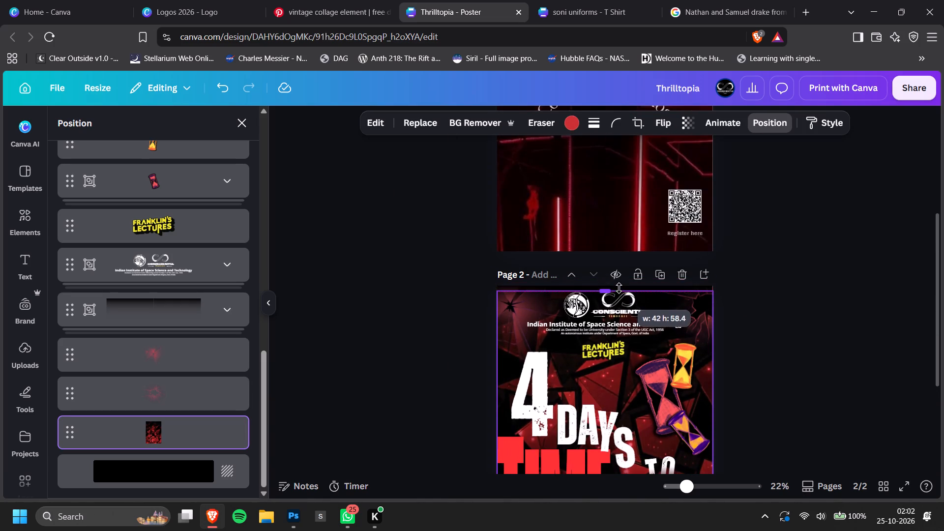
drag(619, 288, 617, 282)
Give the red background image a thin solid white border.
click(595, 121)
drag(518, 215, 551, 226)
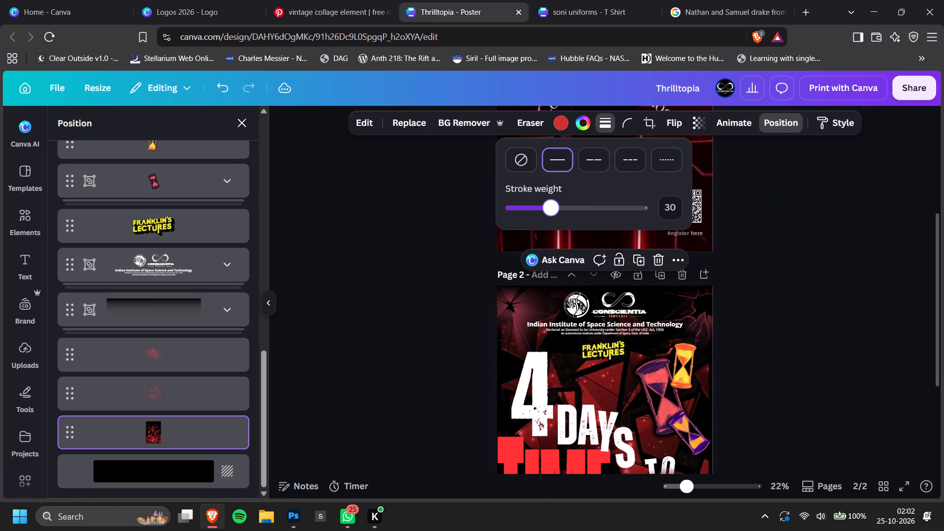
drag(551, 226, 525, 217)
click(590, 117)
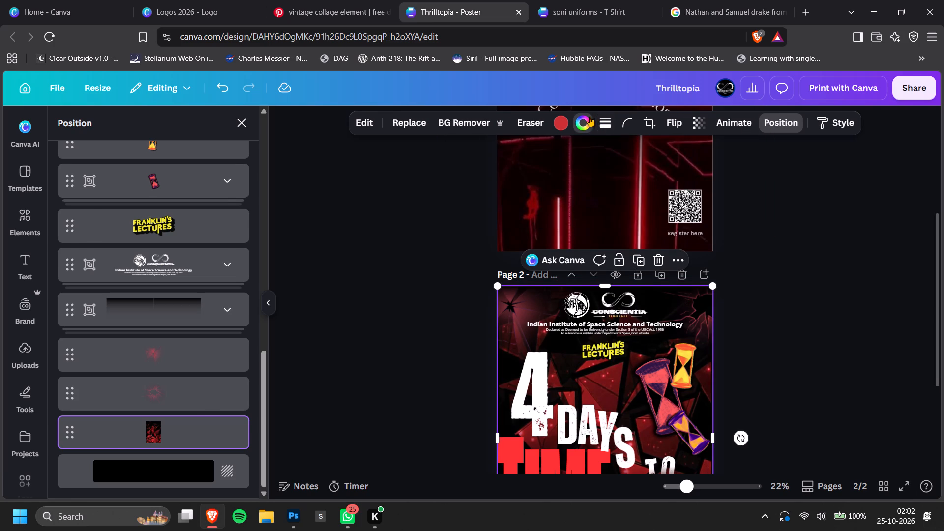
click(133, 256)
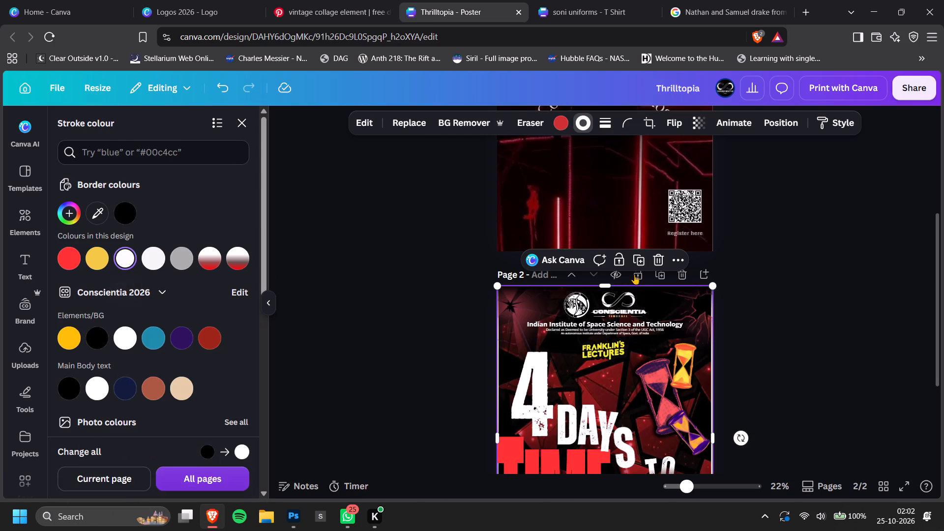
double_click(758, 257)
Examine page 2 at different zoom levels, checking how the white border meets the header gradient.
scroll(769, 261, down, 2)
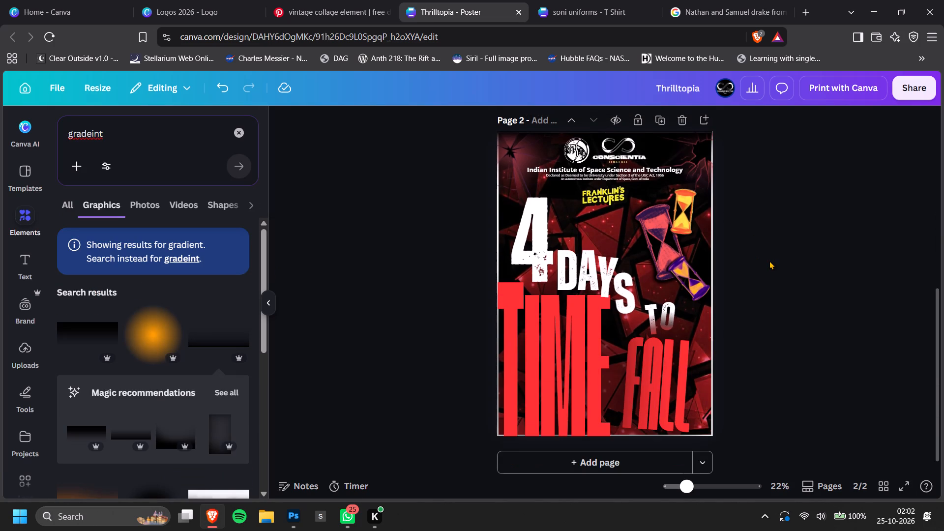
scroll(769, 261, up, 2)
ctrl+scroll(653, 321, up, 4)
click(787, 306)
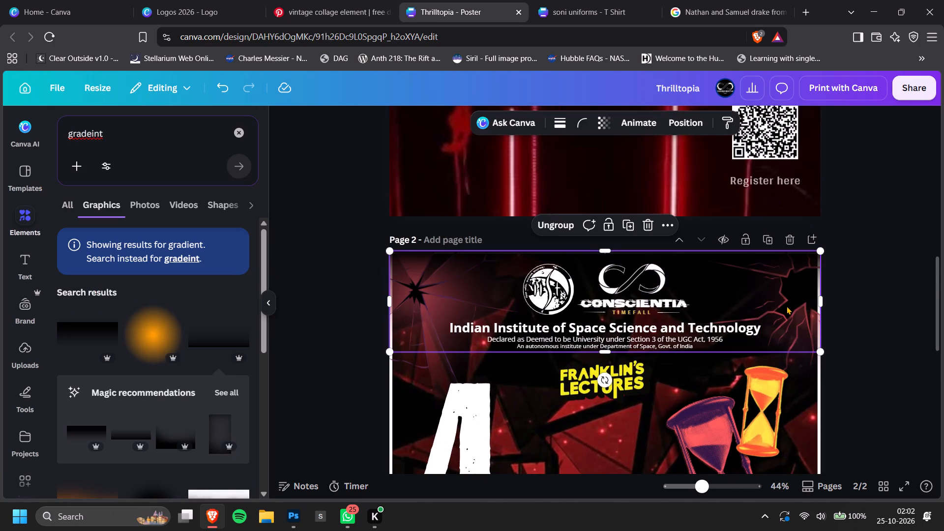
click(850, 349)
scroll(865, 306, down, 1)
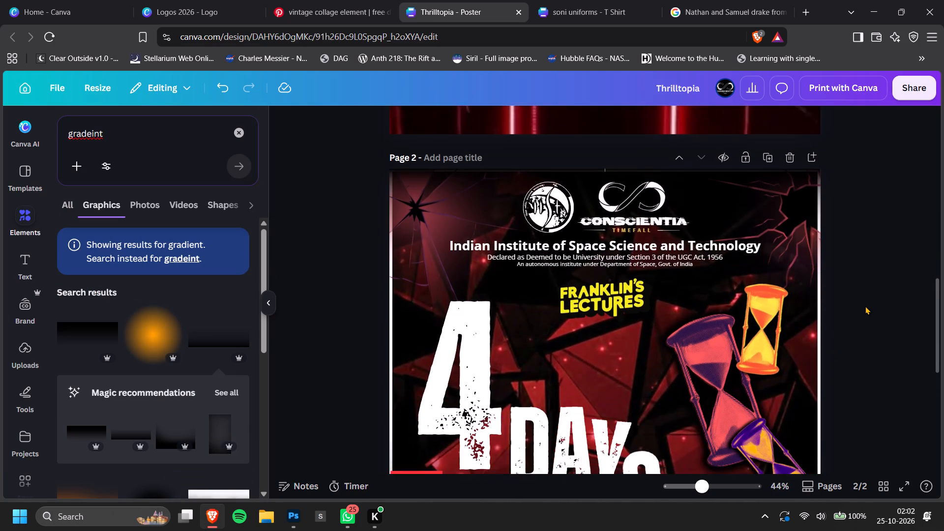
ctrl+scroll(865, 306, down, 5)
scroll(851, 316, down, 1)
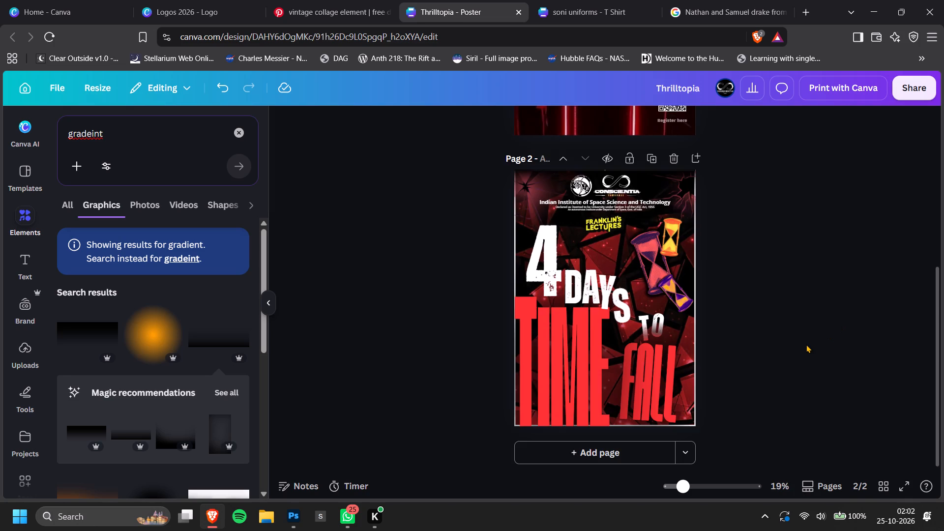
ctrl+scroll(806, 344, up, 3)
scroll(806, 344, down, 1)
scroll(806, 344, up, 1)
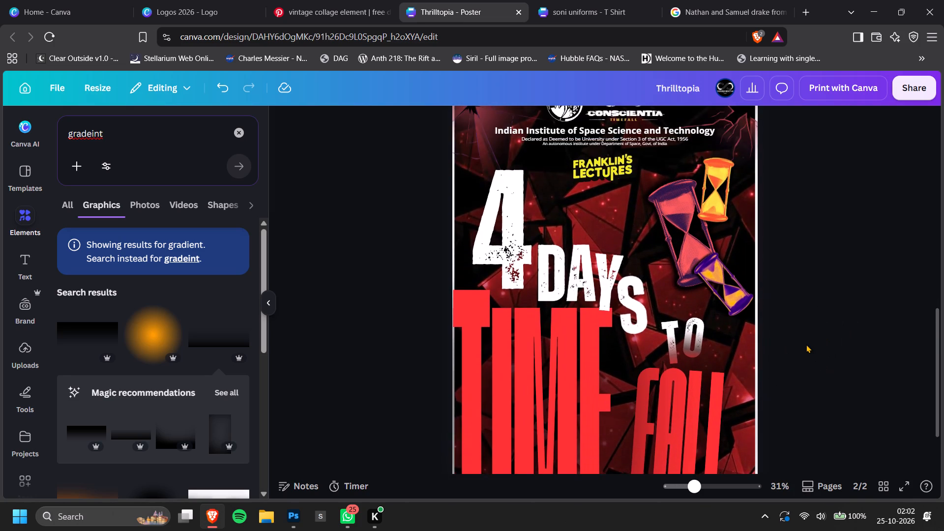
ctrl+scroll(806, 344, down, 2)
ctrl+scroll(776, 164, up, 4)
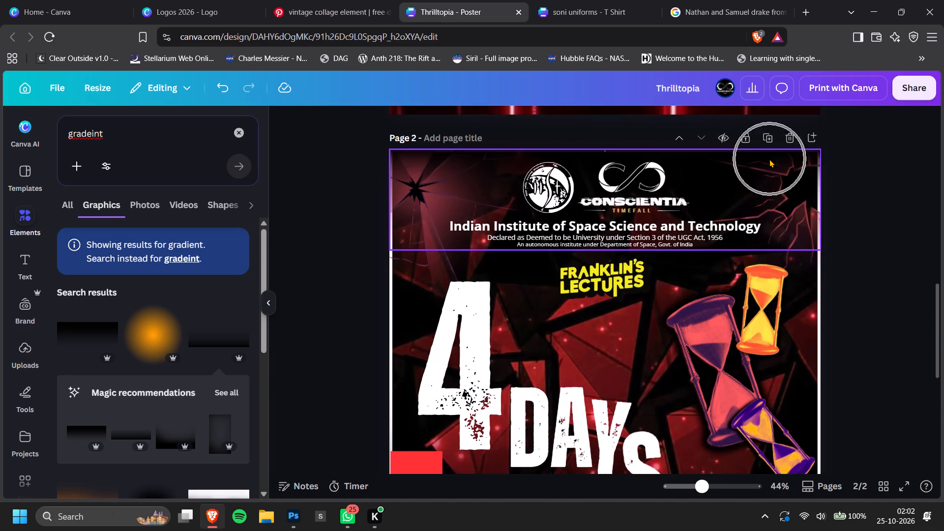
Nudge the header gradient group down and pull in its left side so it sits inside the border's top and left edges.
click(769, 159)
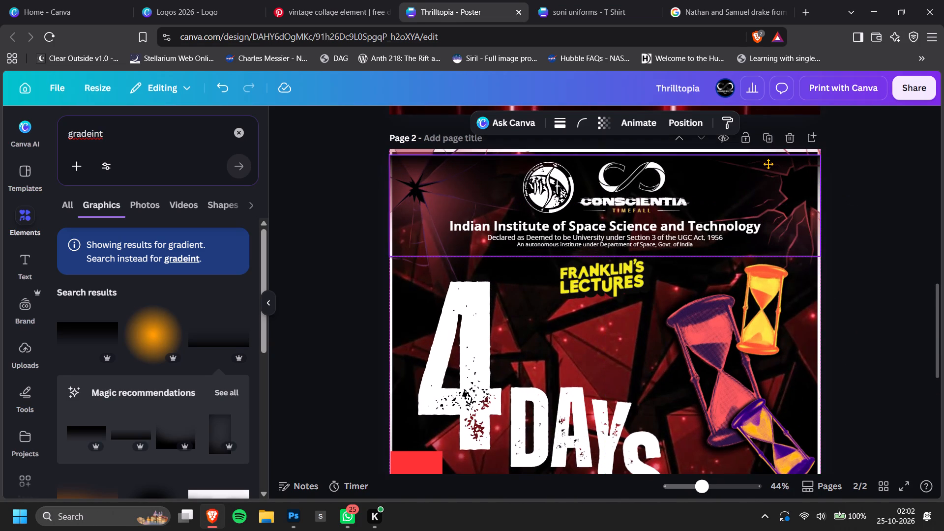
click(918, 158)
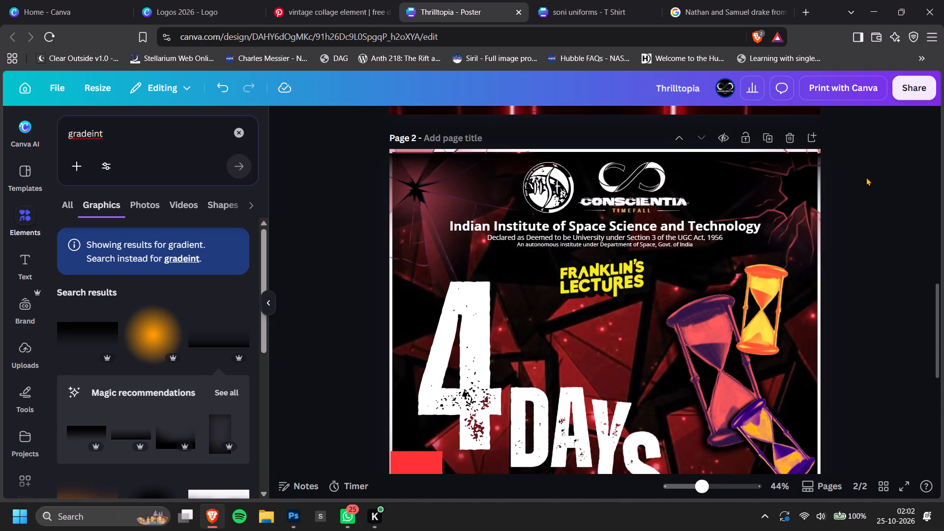
ctrl+scroll(331, 149, up, 5)
click(303, 190)
drag(280, 192, 285, 193)
click(295, 181)
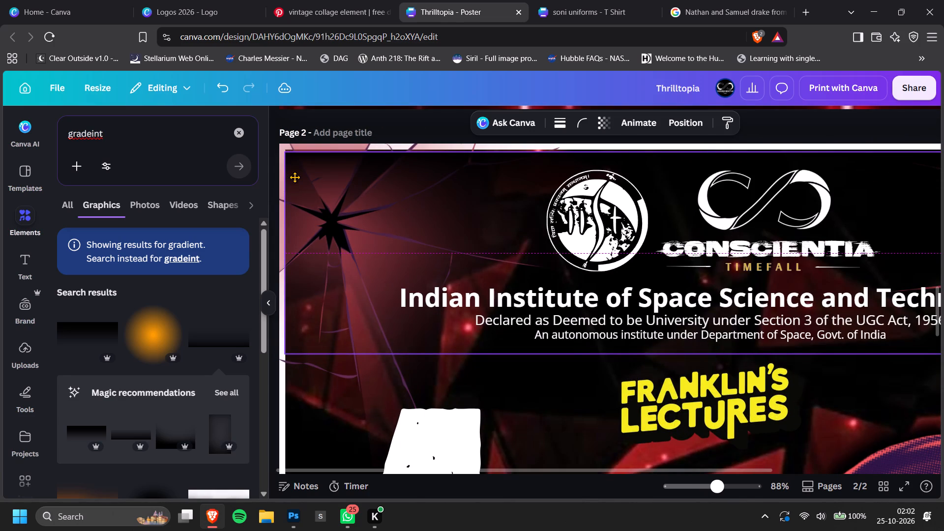
ctrl+scroll(293, 177, up, 2)
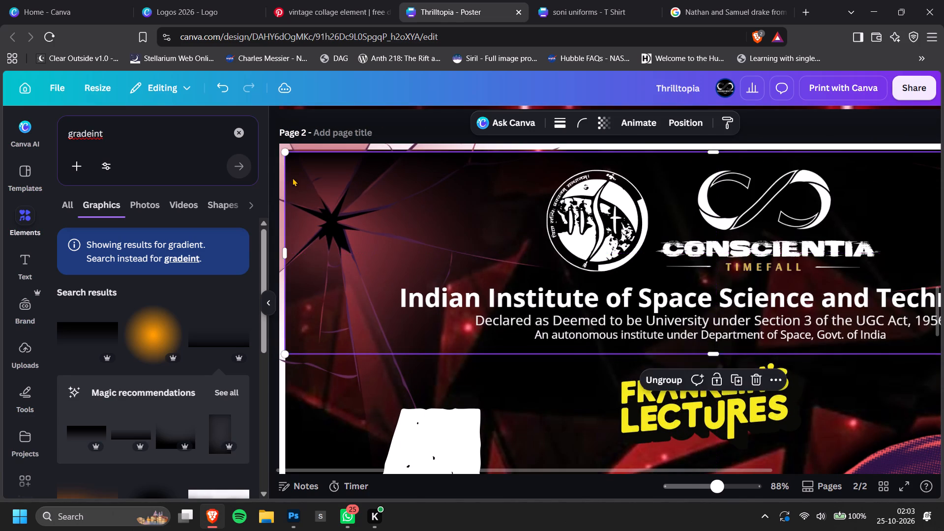
ctrl+scroll(293, 177, up, 3)
drag(302, 166, 304, 164)
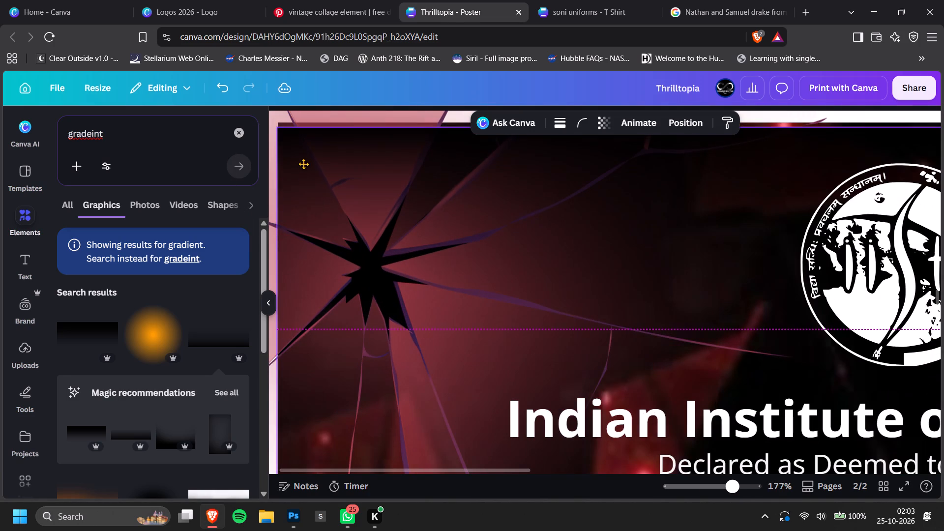
drag(304, 164, 304, 160)
Narrow the header gradient group from its right side to about 41.5 wide, meeting the white border's inner edge.
ctrl+scroll(310, 170, down, 5)
shift+scroll(605, 185, down, 10)
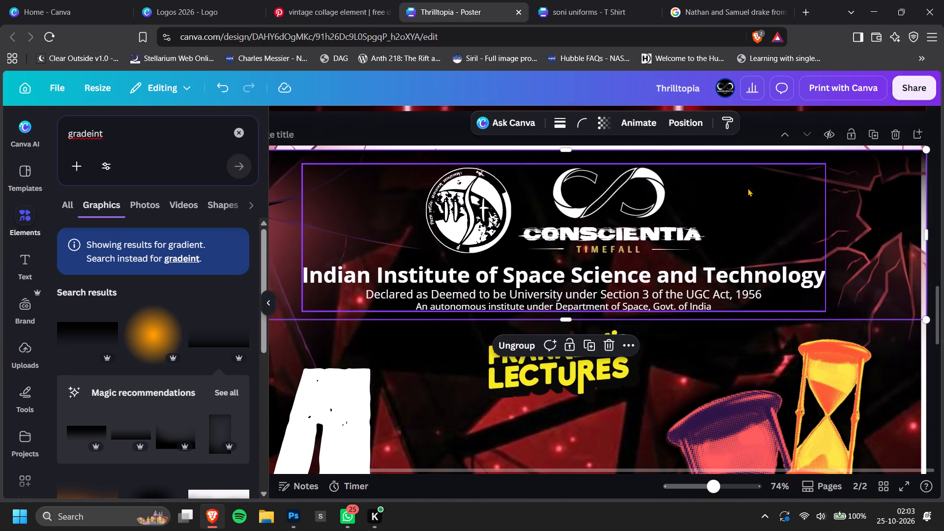
ctrl+scroll(913, 197, up, 4)
shift+scroll(919, 202, down, 3)
scroll(920, 202, up, 2)
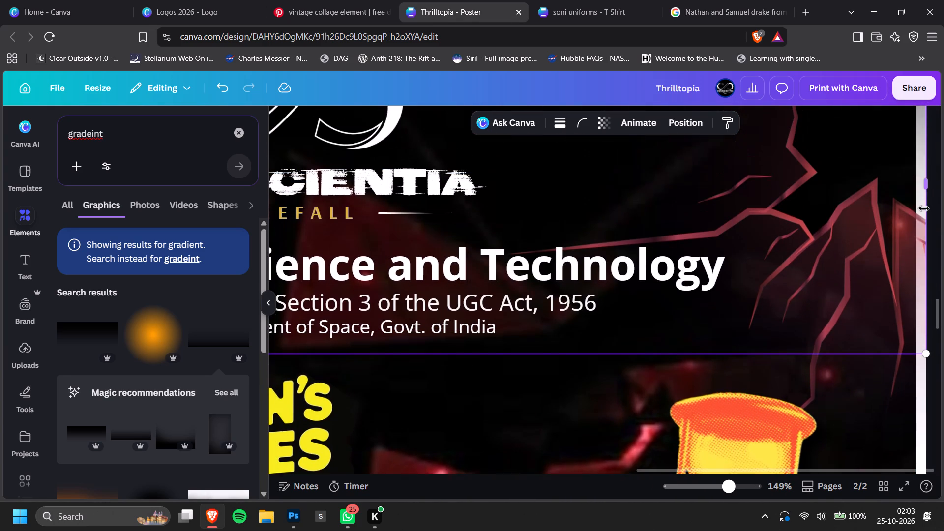
click(926, 215)
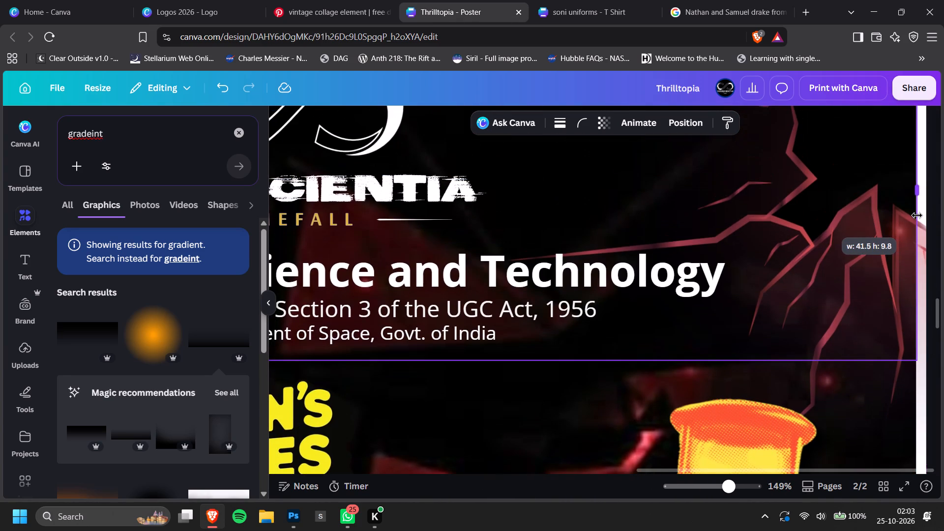
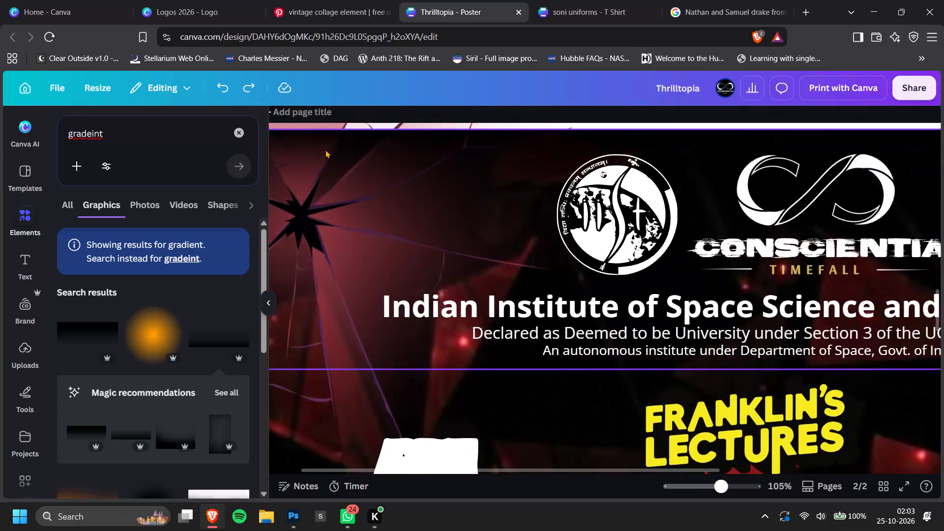
Shift the left broken-glass image down and inward, and crop its top and left sides to the white border, about 15.6 by 19.2.
shift+scroll(375, 160, up, 1)
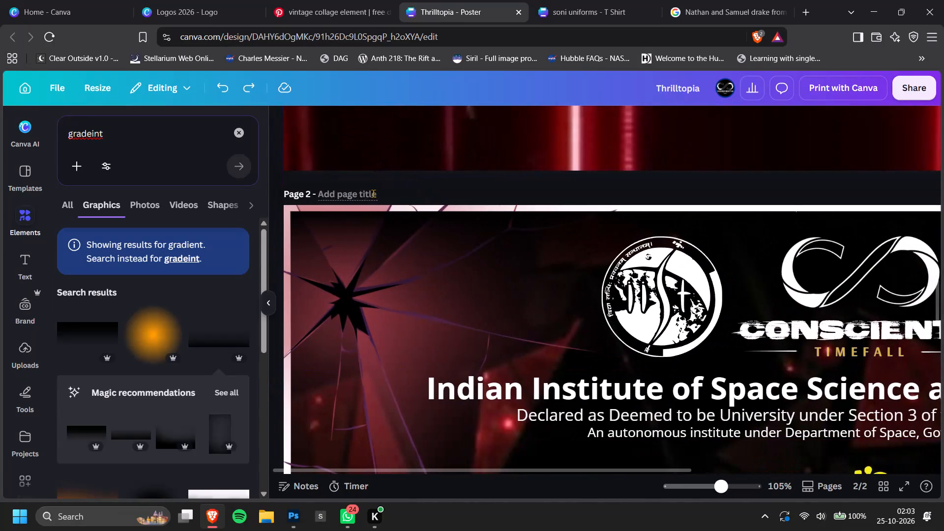
key(alt+1)
scroll(158, 285, down, 7)
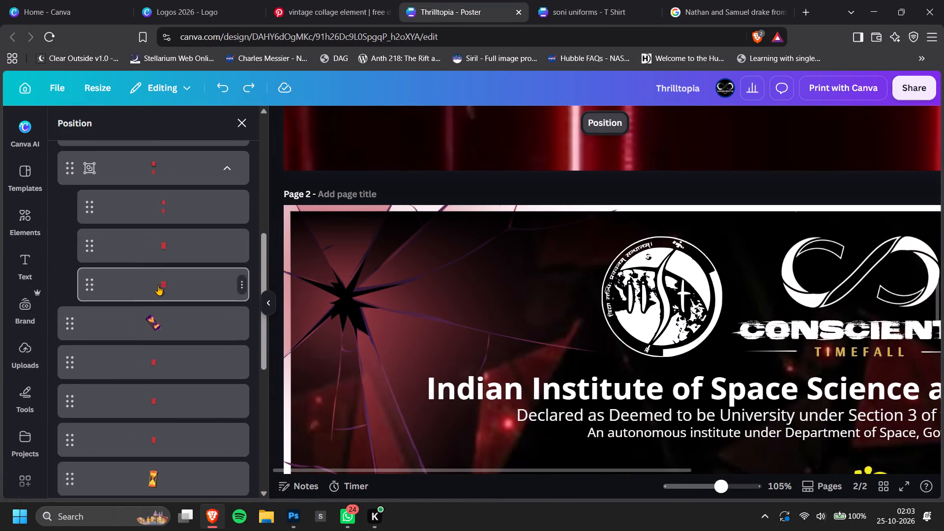
scroll(158, 285, down, 2)
scroll(198, 366, down, 2)
click(175, 363)
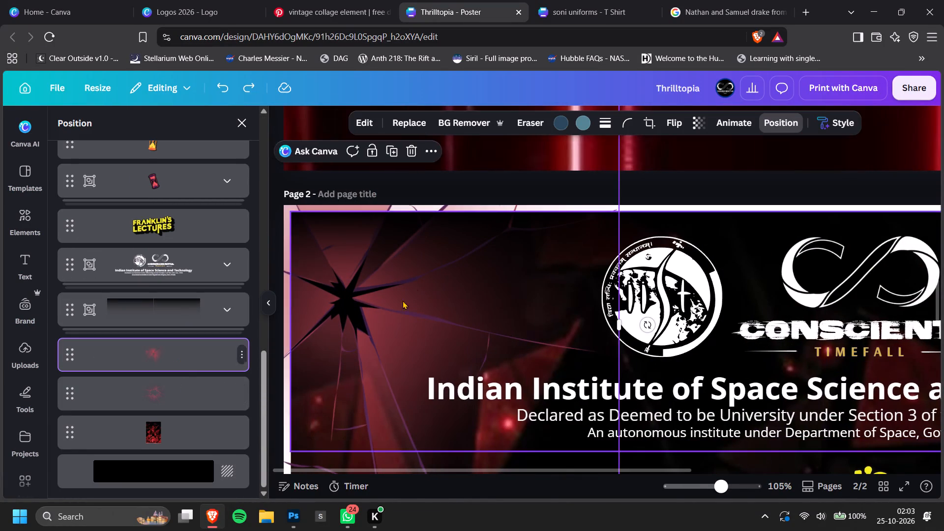
ctrl+scroll(432, 277, down, 5)
drag(420, 244, 421, 252)
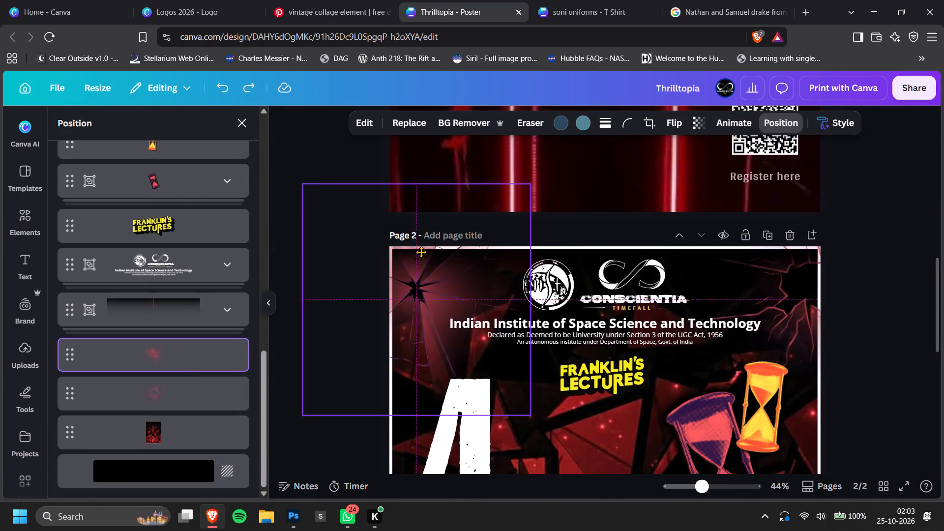
drag(421, 252, 420, 265)
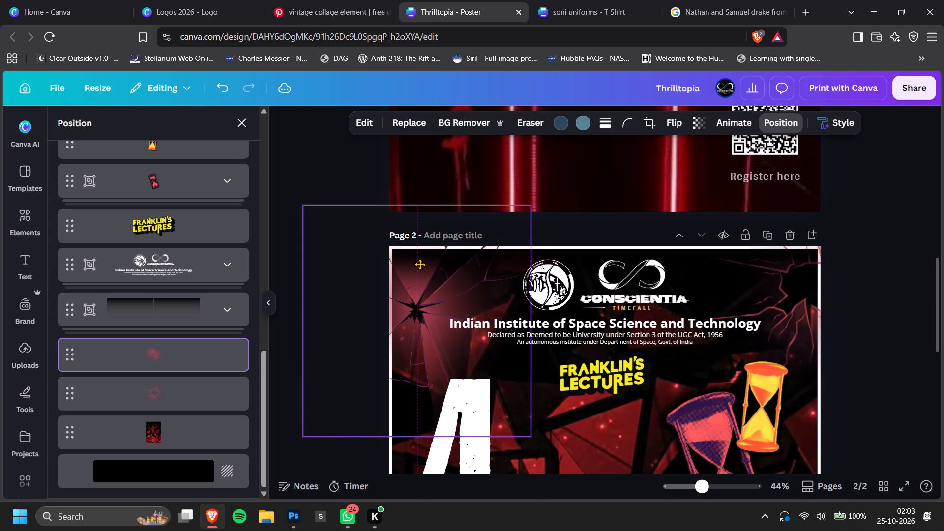
drag(420, 265, 442, 288)
drag(446, 223, 447, 247)
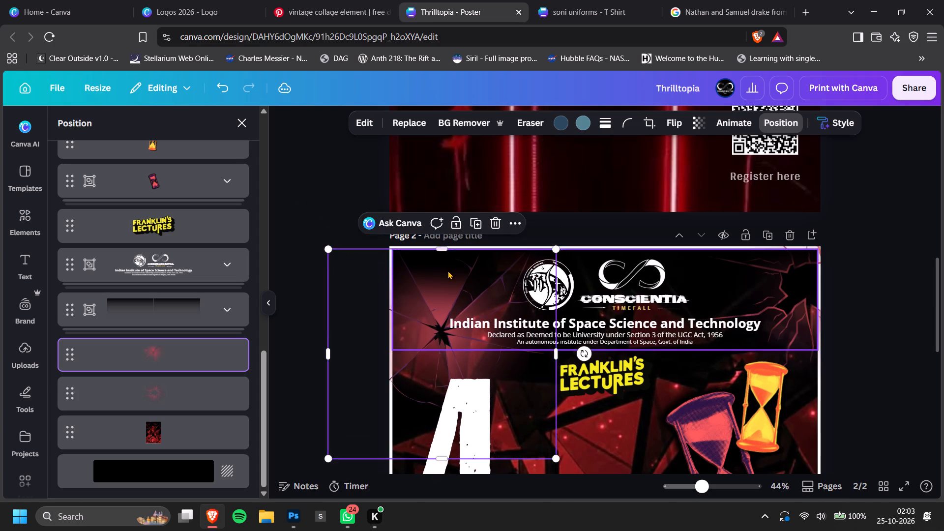
drag(442, 269, 439, 256)
drag(438, 236, 445, 247)
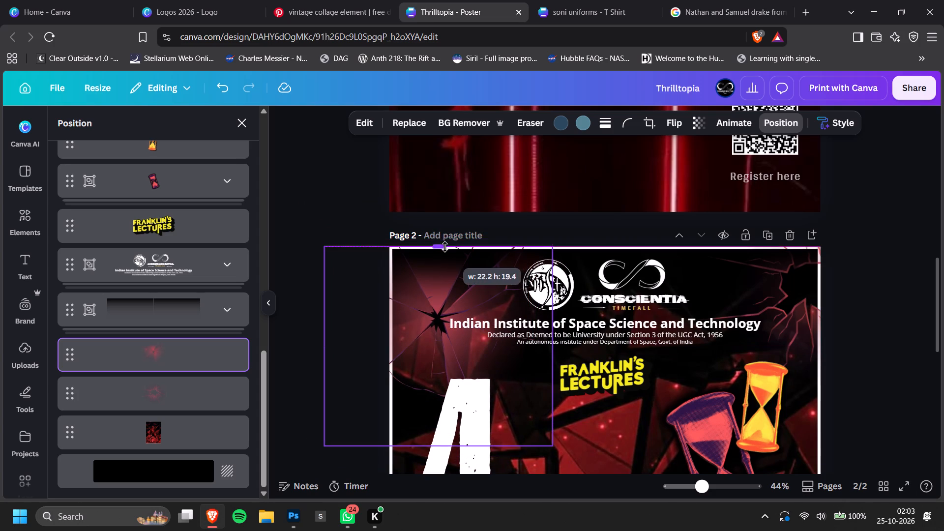
drag(445, 247, 449, 248)
drag(327, 305, 396, 319)
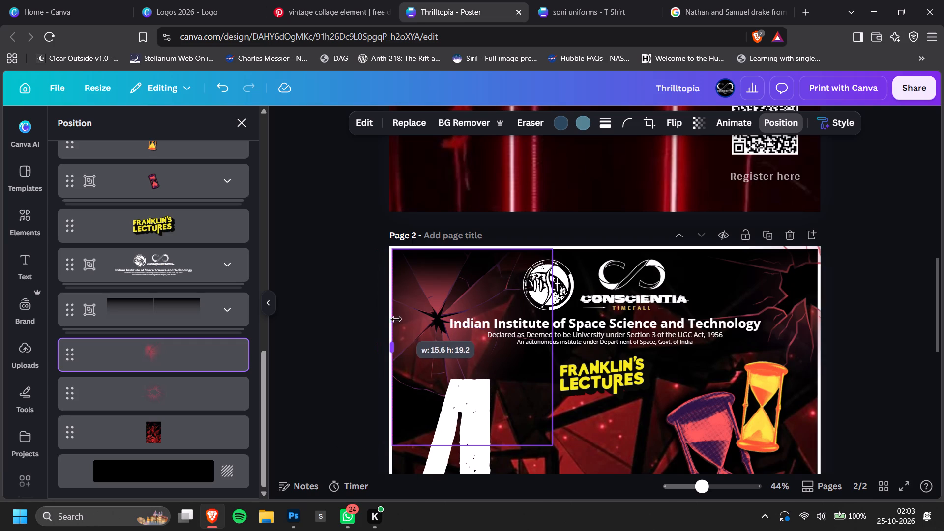
drag(396, 319, 399, 319)
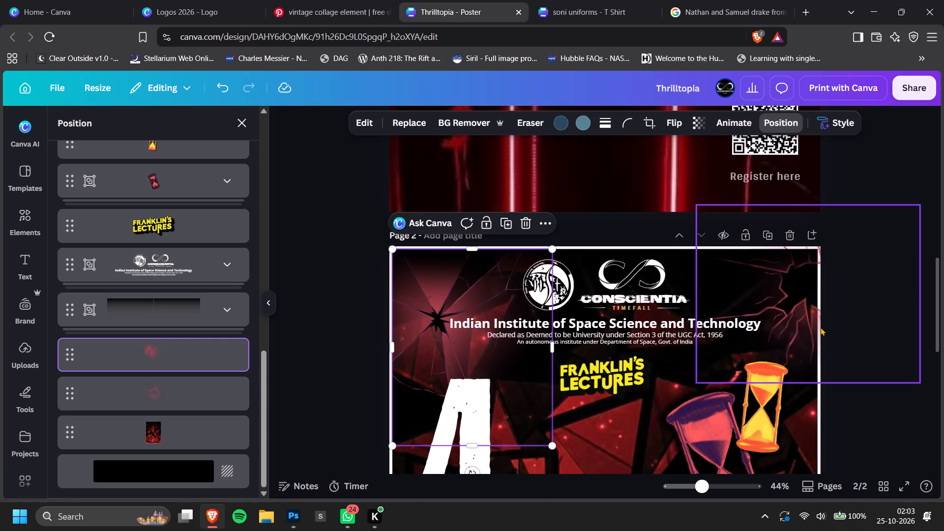
Shift the right broken-glass image down and inward, and crop its top and right sides to the white border, about 13 by 15.8.
click(821, 327)
drag(834, 254, 824, 273)
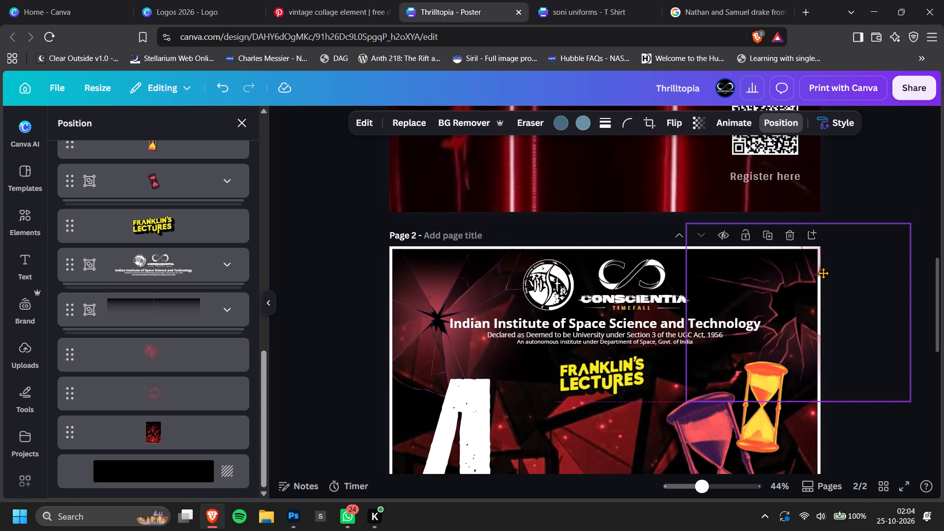
drag(824, 273, 823, 283)
drag(816, 236, 828, 254)
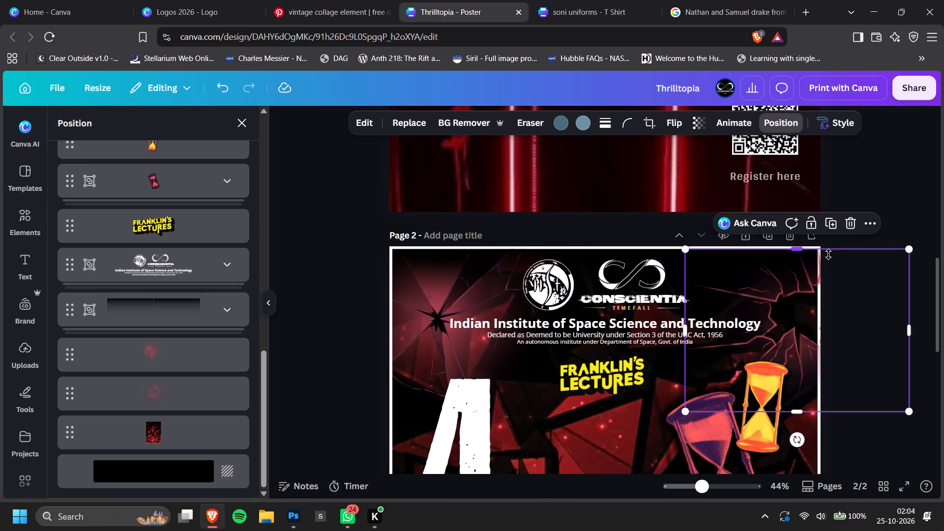
drag(911, 304, 823, 297)
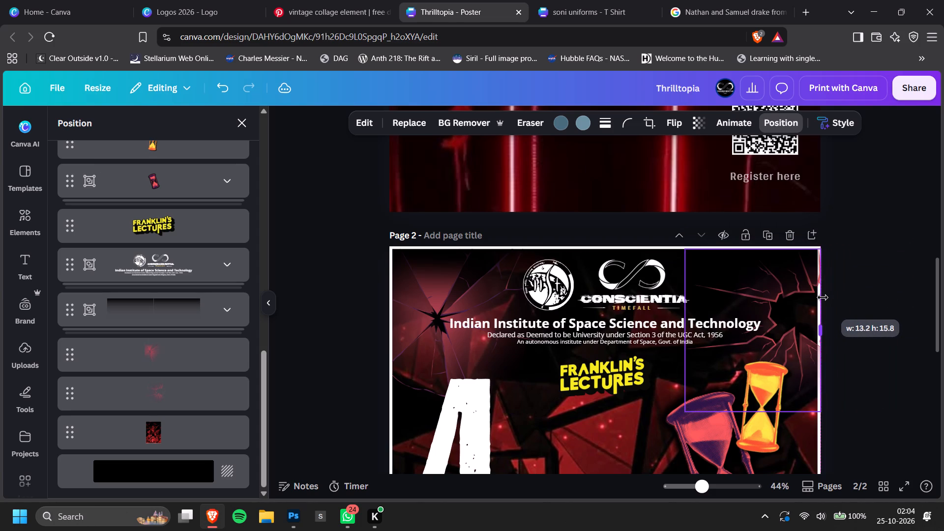
drag(823, 297, 821, 297)
drag(827, 290, 832, 287)
click(865, 277)
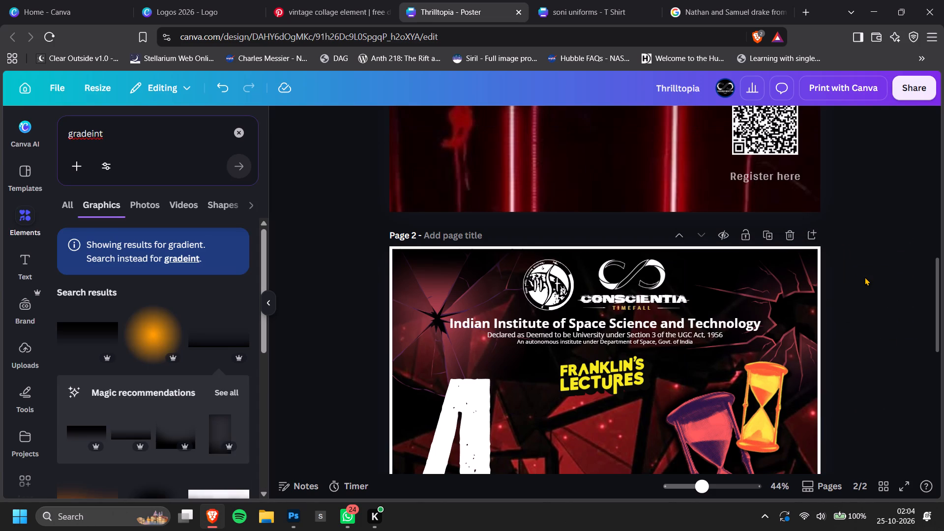
Select all the red TIME lettering on page 2 and nudge it slightly up and inward, clear of the white border's left edge.
scroll(865, 277, down, 1)
ctrl+scroll(887, 231, up, 4)
ctrl+scroll(927, 281, down, 6)
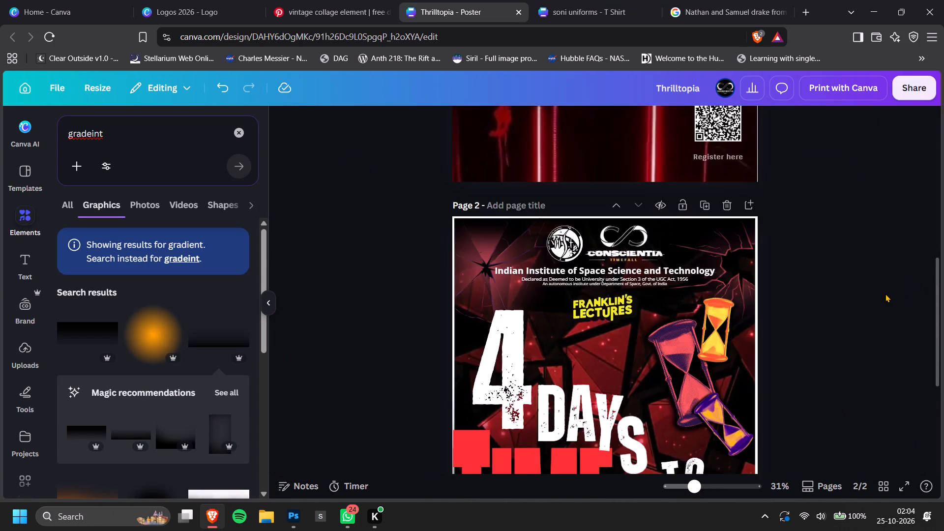
ctrl+scroll(885, 294, down, 2)
scroll(883, 296, down, 1)
scroll(842, 248, down, 2)
ctrl+scroll(543, 394, up, 3)
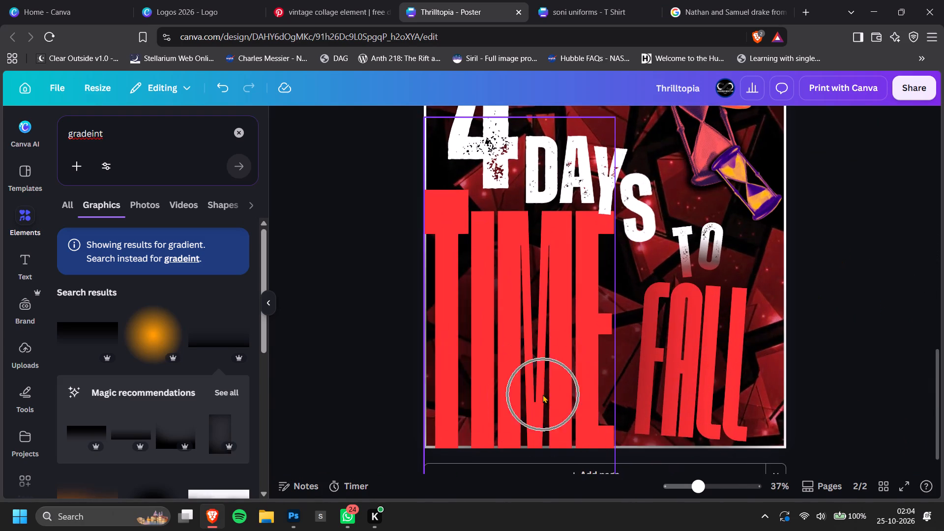
scroll(543, 394, down, 1)
click(546, 339)
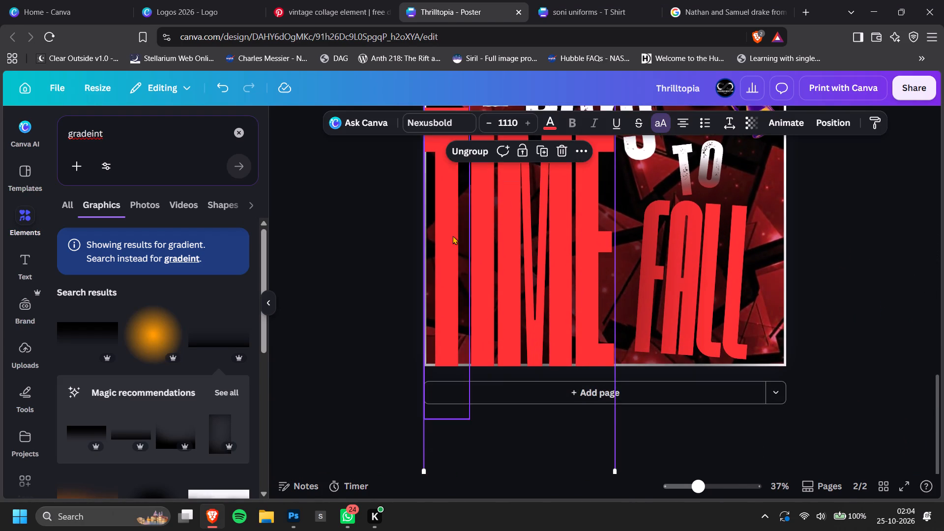
scroll(453, 236, up, 1)
shift+click(451, 231)
shift+click(431, 266)
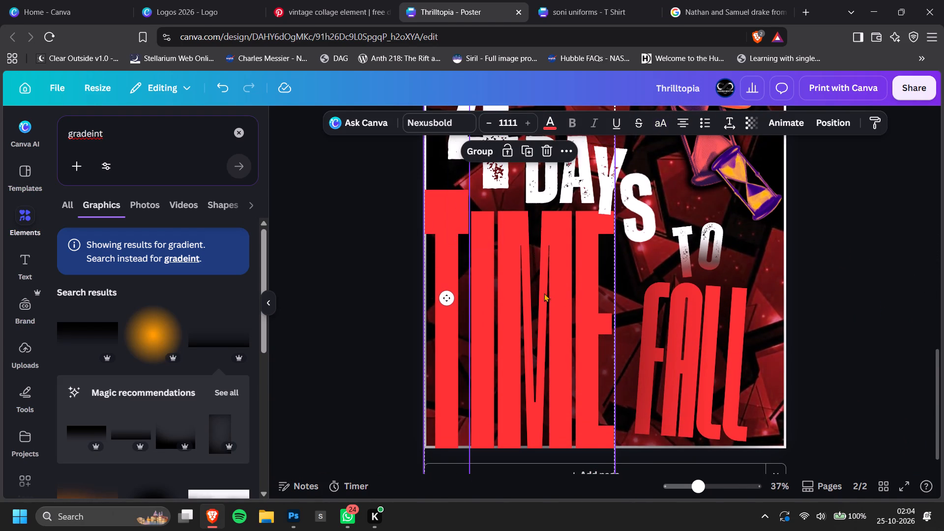
click(315, 295)
click(529, 280)
shift+click(446, 279)
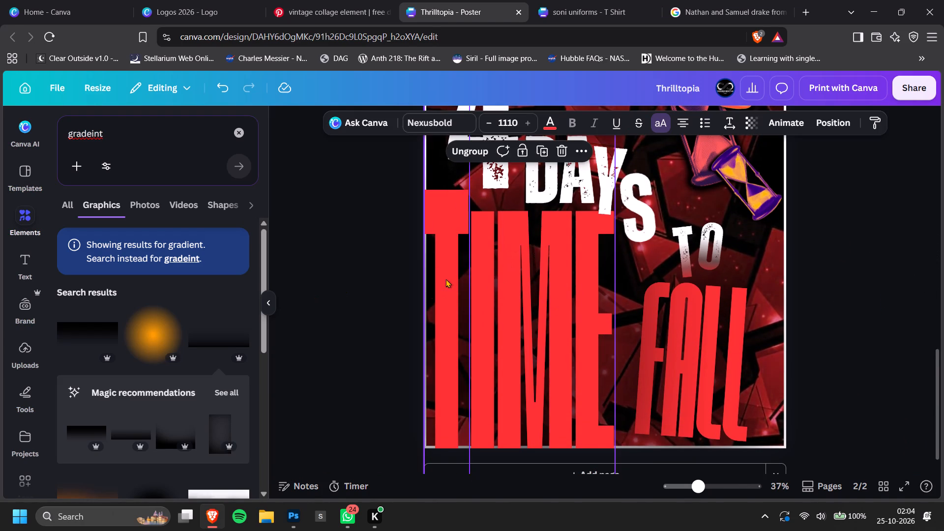
drag(513, 307, 516, 305)
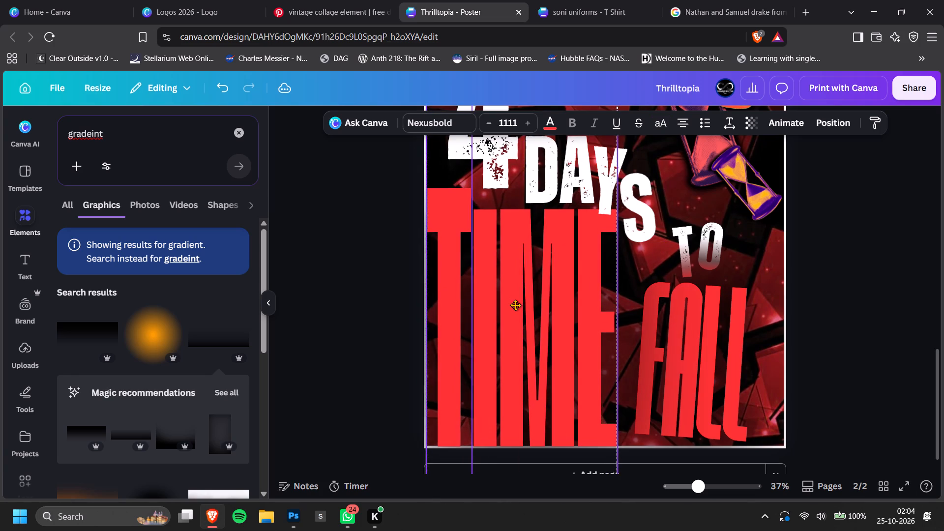
drag(516, 305, 519, 301)
click(376, 279)
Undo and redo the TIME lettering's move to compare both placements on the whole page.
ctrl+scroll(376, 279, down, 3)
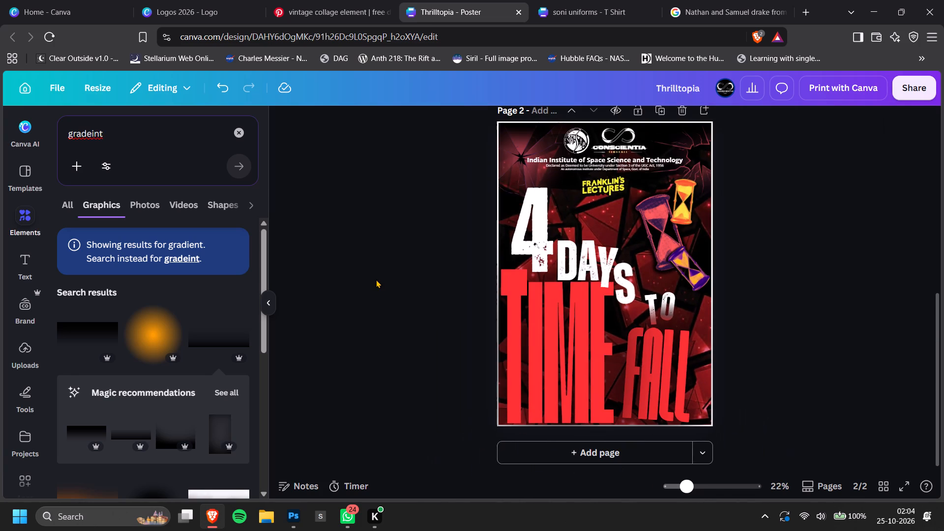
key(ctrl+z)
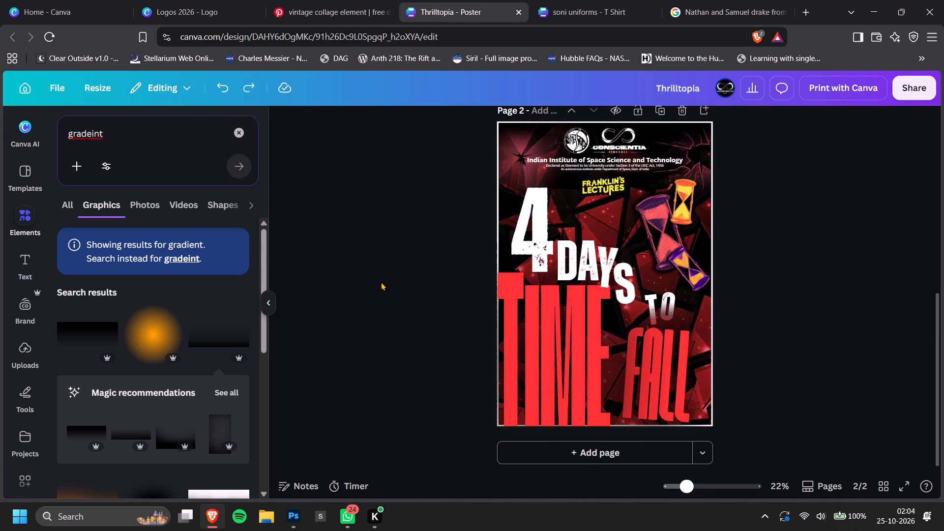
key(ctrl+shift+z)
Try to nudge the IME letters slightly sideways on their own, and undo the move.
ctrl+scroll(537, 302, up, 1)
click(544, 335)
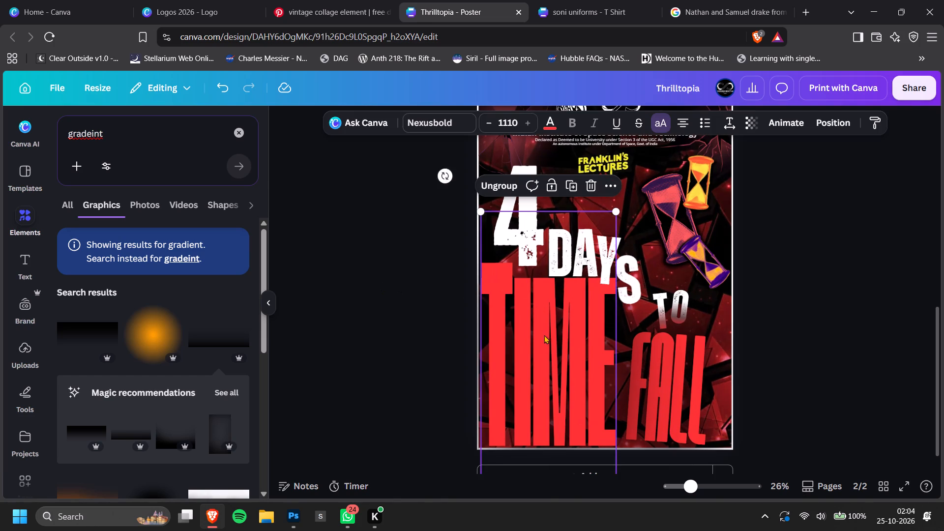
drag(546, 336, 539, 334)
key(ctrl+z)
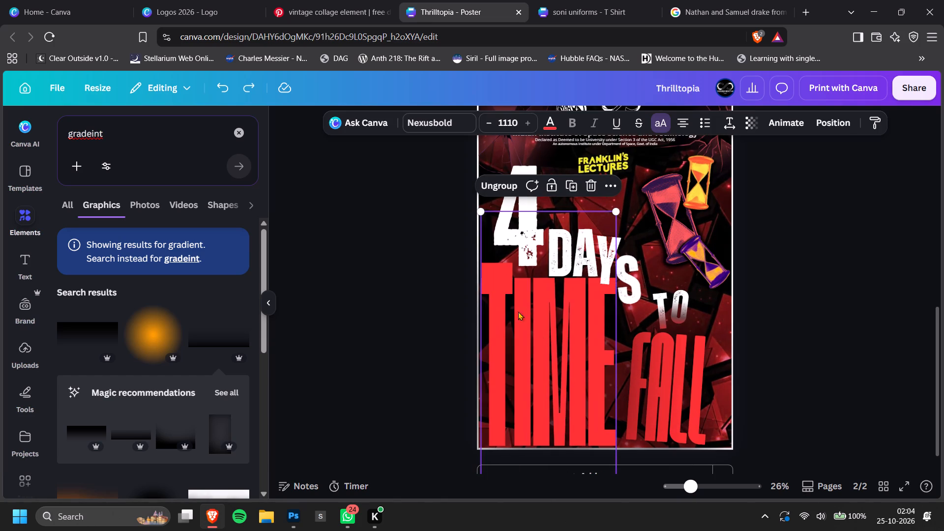
Group the T with the IME letters and lower the whole TIME word to the page's bottom edge.
shift+click(487, 280)
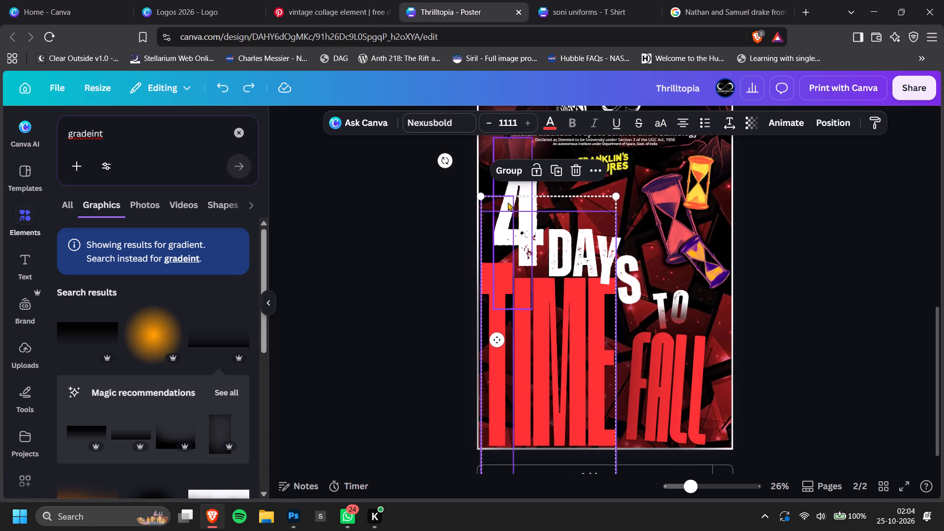
click(510, 177)
click(536, 333)
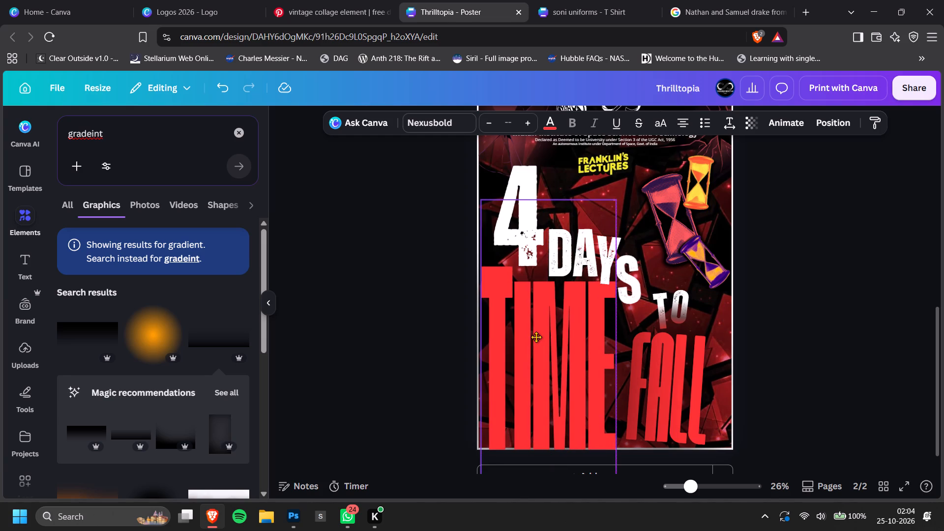
click(814, 326)
ctrl+scroll(814, 326, down, 2)
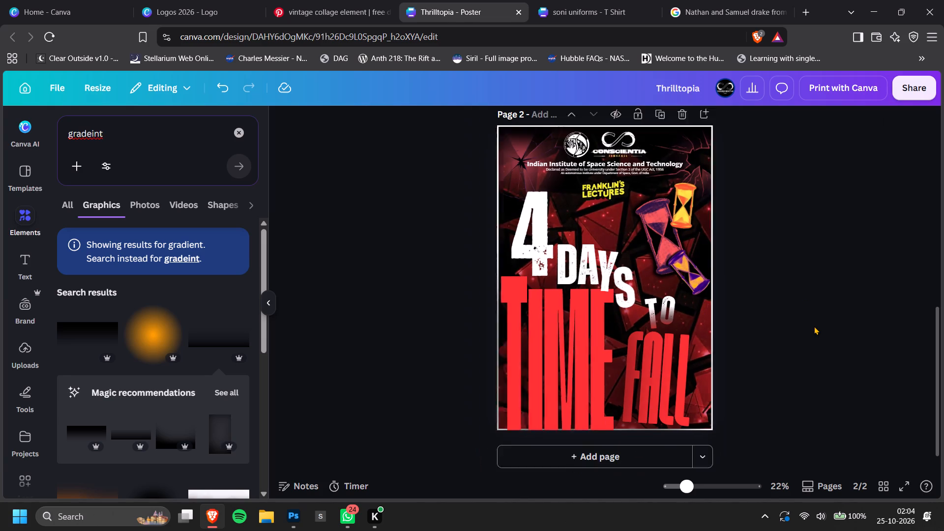
Give the Y of DAYS a Drop shadow with direction 42, offset 64, blur 27 and transparency 73.
ctrl+scroll(798, 342, up, 5)
click(602, 221)
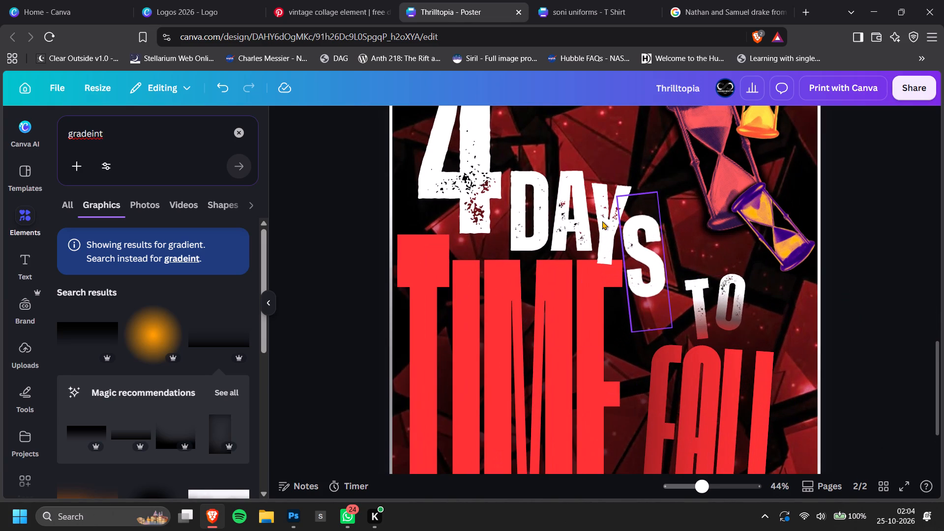
click(737, 117)
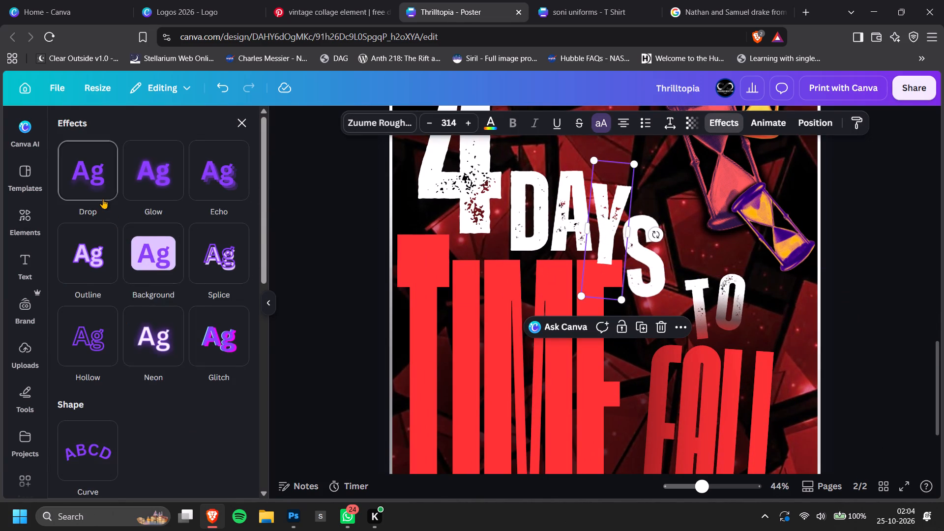
click(103, 199)
drag(110, 260, 116, 263)
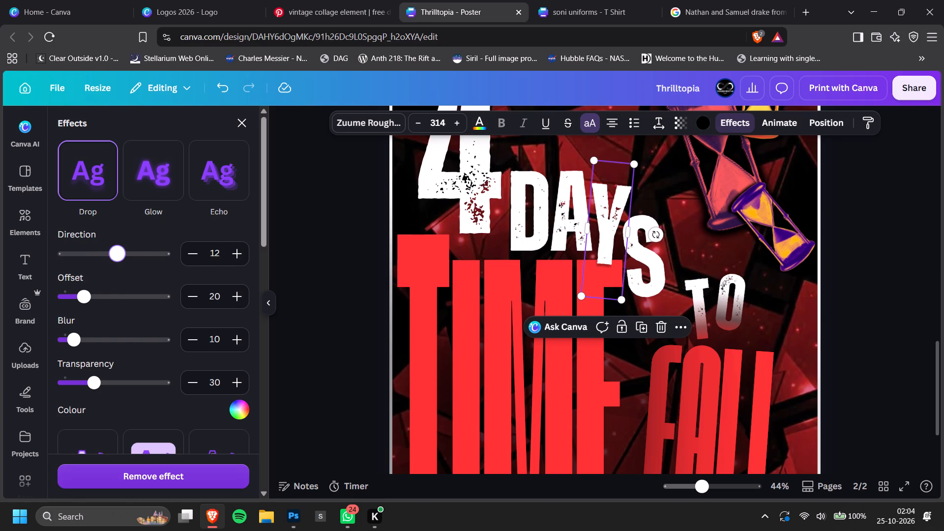
drag(116, 263, 118, 262)
drag(93, 302, 125, 313)
drag(83, 347, 106, 354)
drag(112, 388, 175, 400)
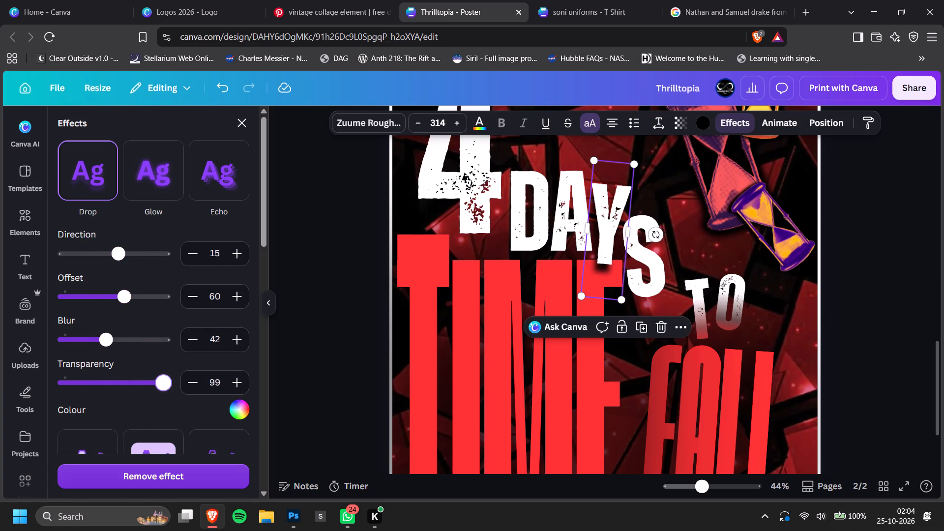
drag(175, 400, 157, 395)
drag(129, 343, 125, 341)
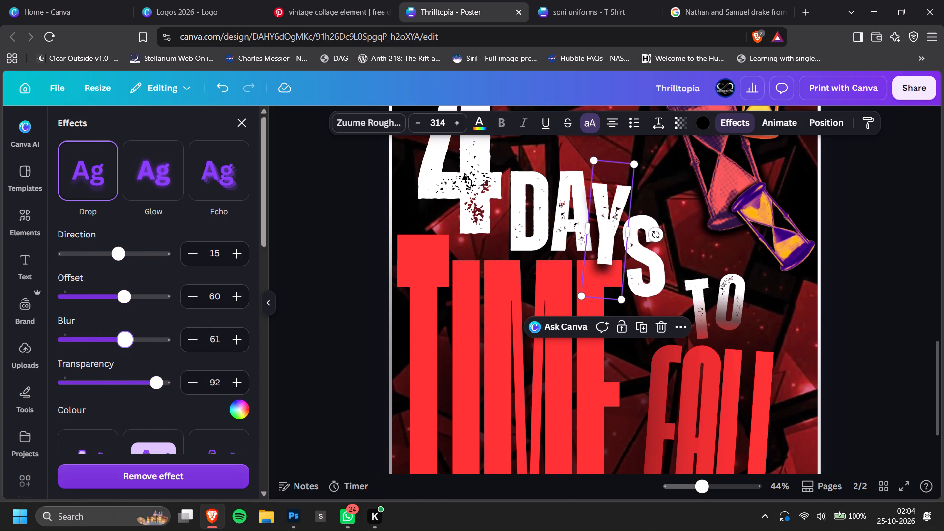
drag(125, 341, 90, 332)
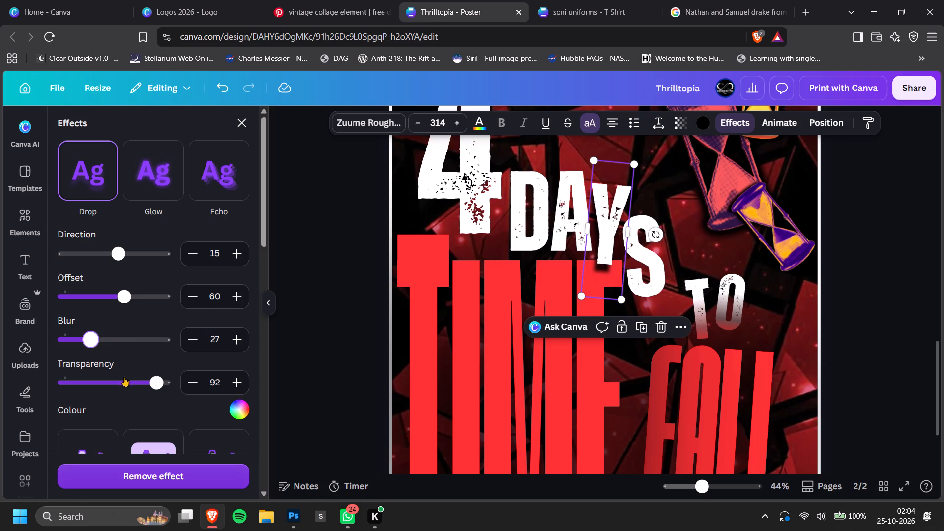
drag(128, 385, 138, 388)
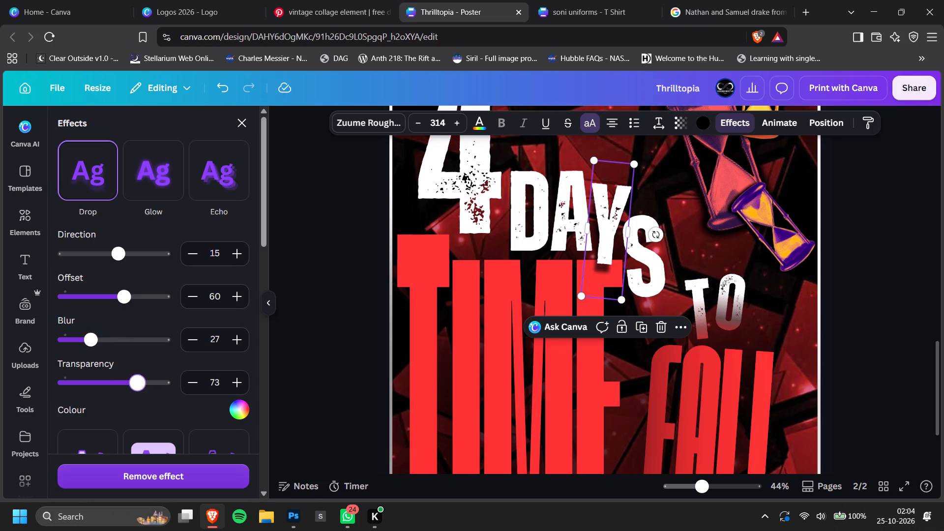
click(126, 300)
click(124, 255)
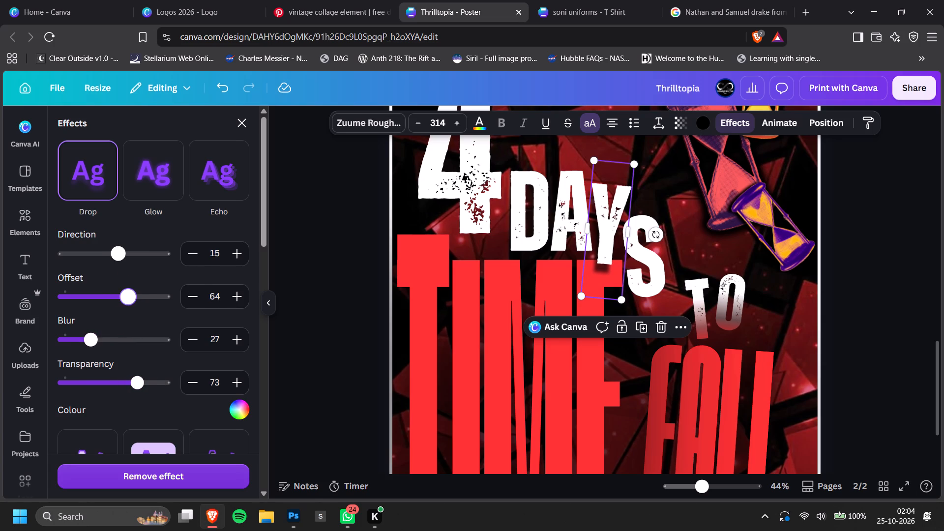
Give the S of DAYS a Drop shadow with direction 51, offset 65, blur 31 and transparency 86.
click(651, 285)
click(106, 195)
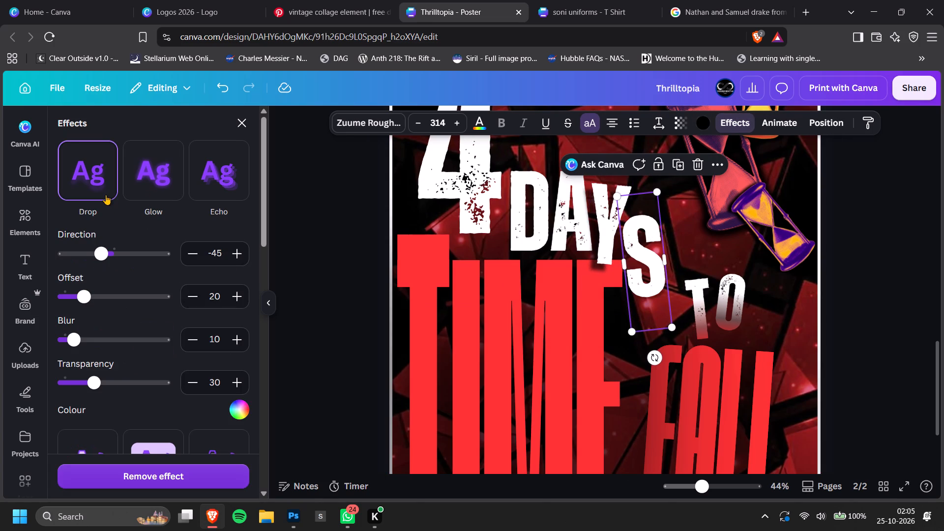
drag(101, 264, 121, 267)
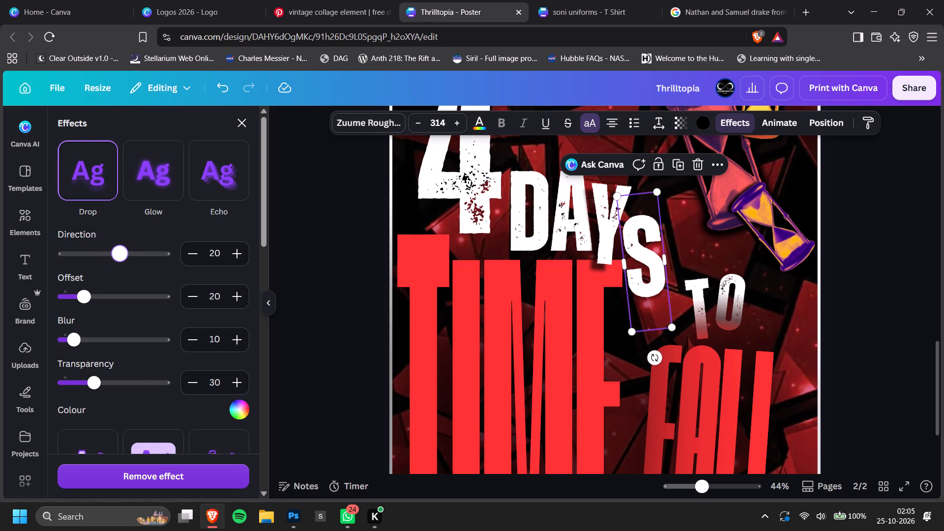
drag(121, 267, 122, 268)
drag(104, 294, 130, 301)
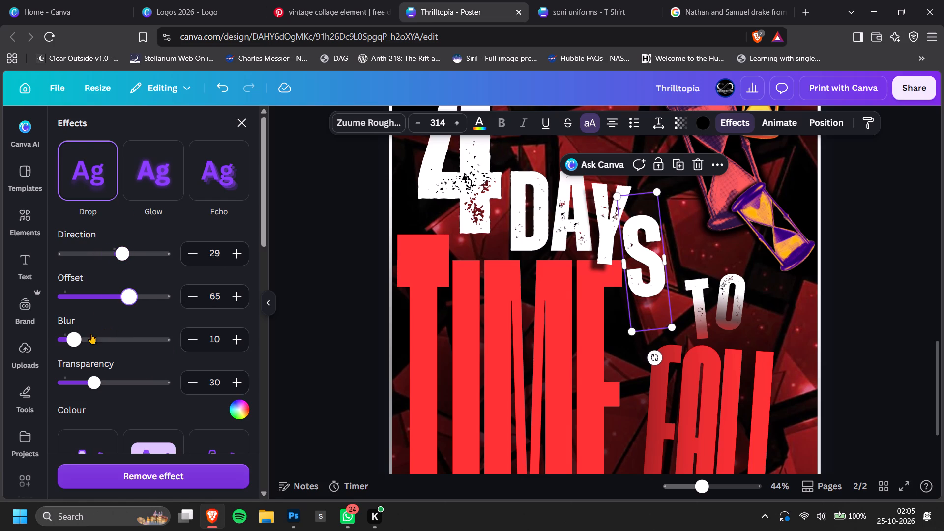
click(91, 334)
drag(104, 389, 151, 400)
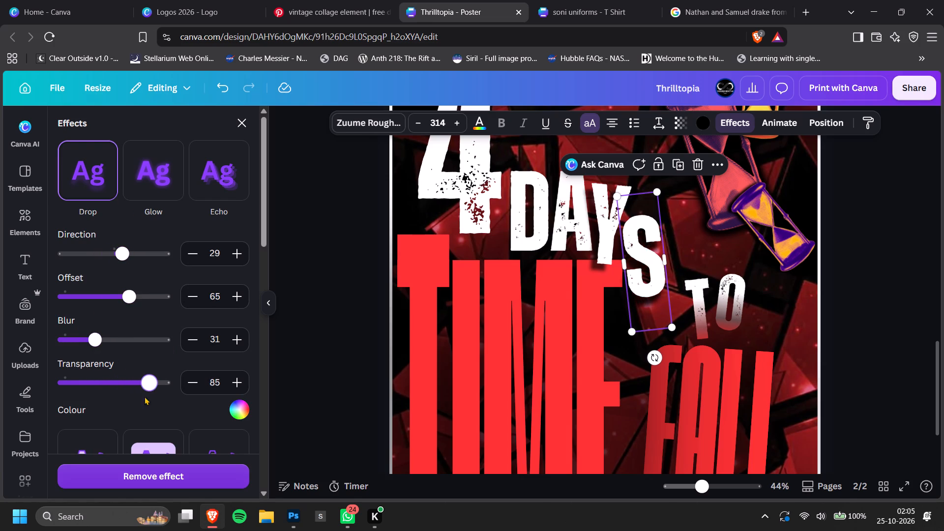
click(126, 259)
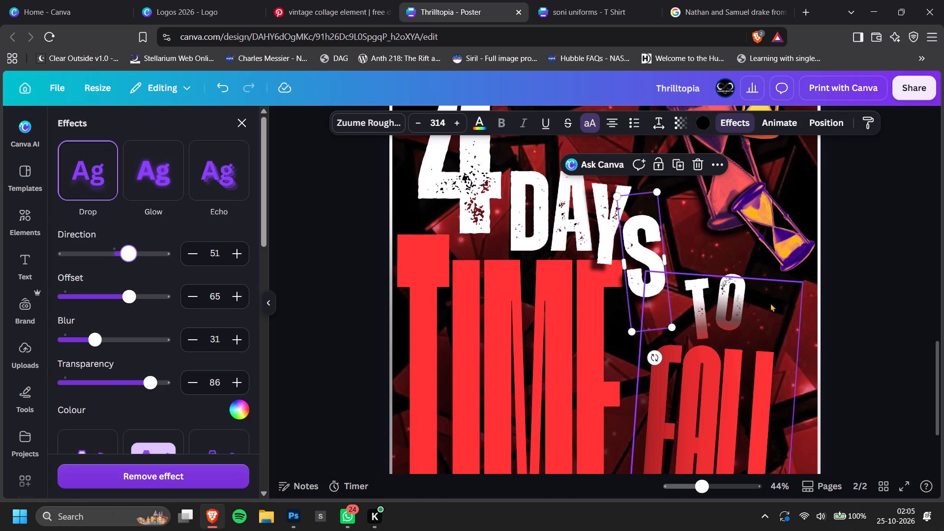
Apply a Glow effect to the T and O of TO together and raise its intensity.
click(749, 304)
click(728, 301)
shift+click(705, 301)
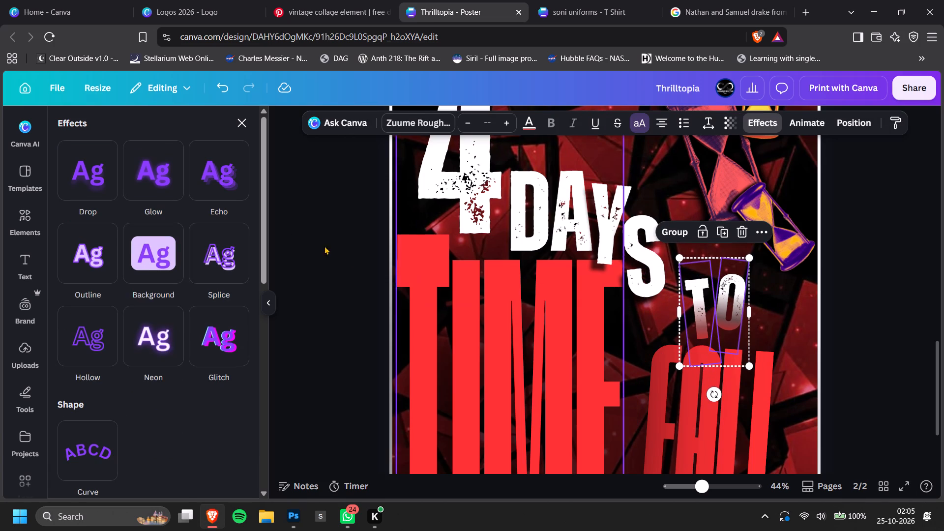
click(135, 182)
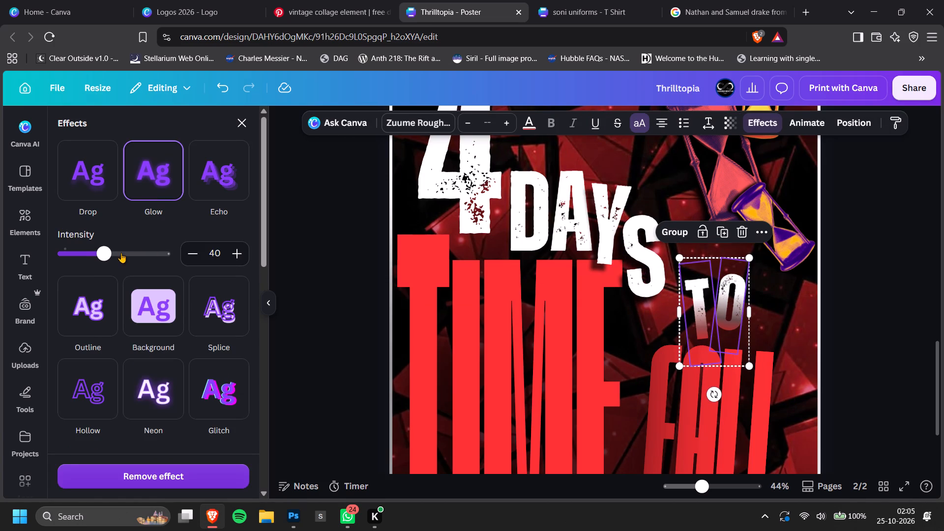
drag(114, 252, 194, 276)
double_click(862, 278)
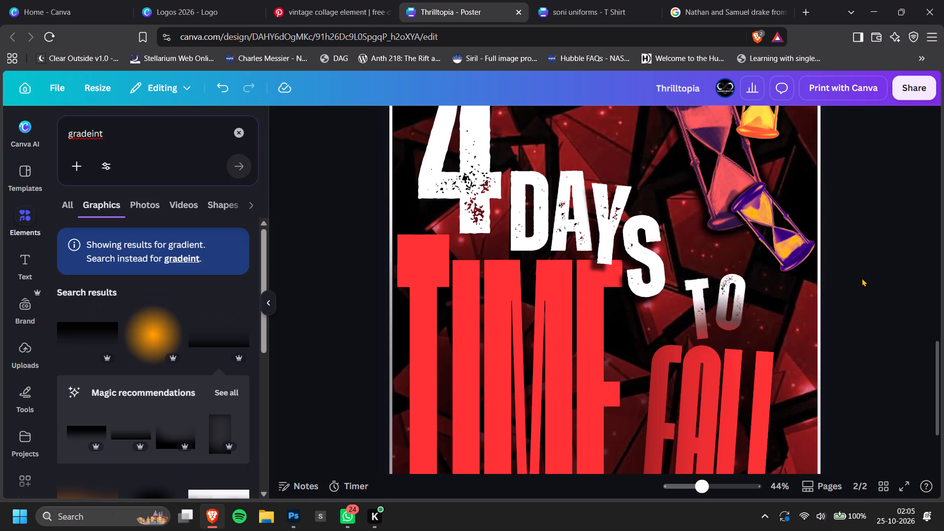
Examine the title lettering on the whole of page 2 and at closer range.
ctrl+scroll(862, 278, down, 4)
ctrl+scroll(545, 237, up, 3)
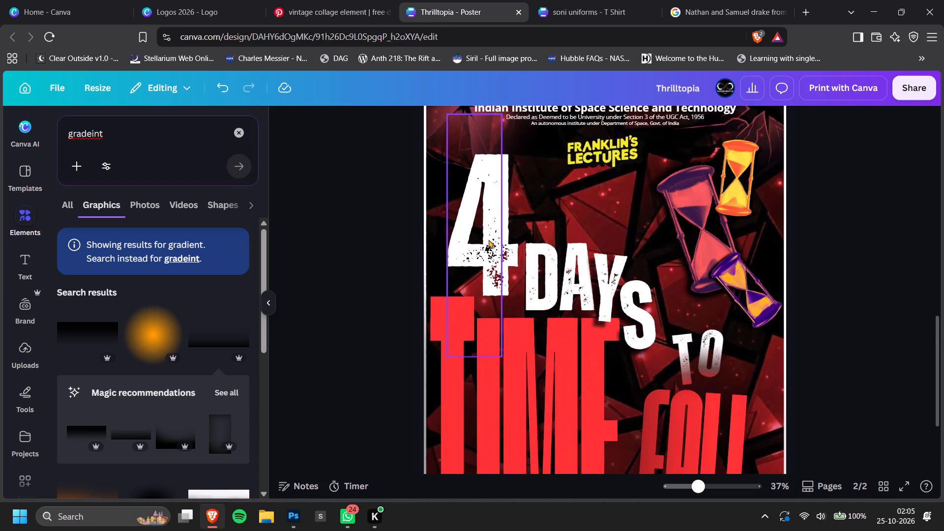
ctrl+scroll(769, 268, down, 3)
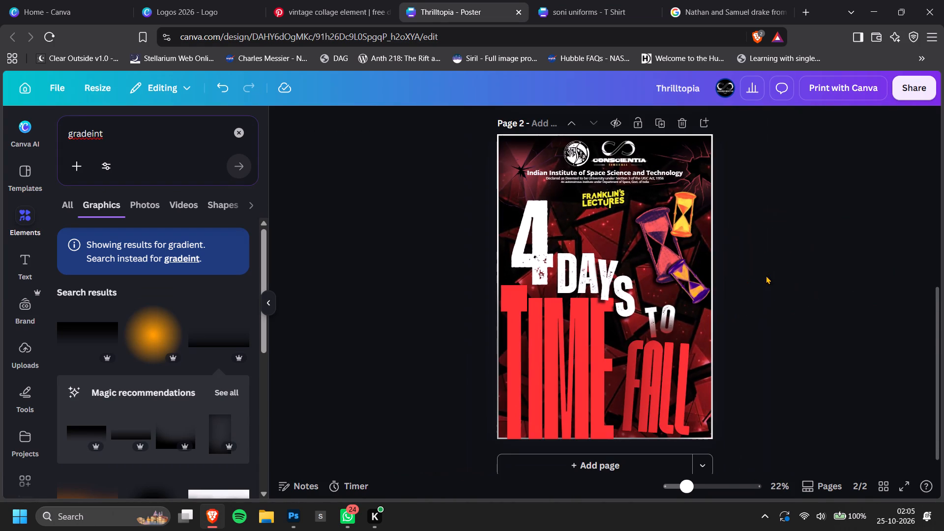
ctrl+scroll(589, 265, up, 3)
ctrl+scroll(869, 266, down, 4)
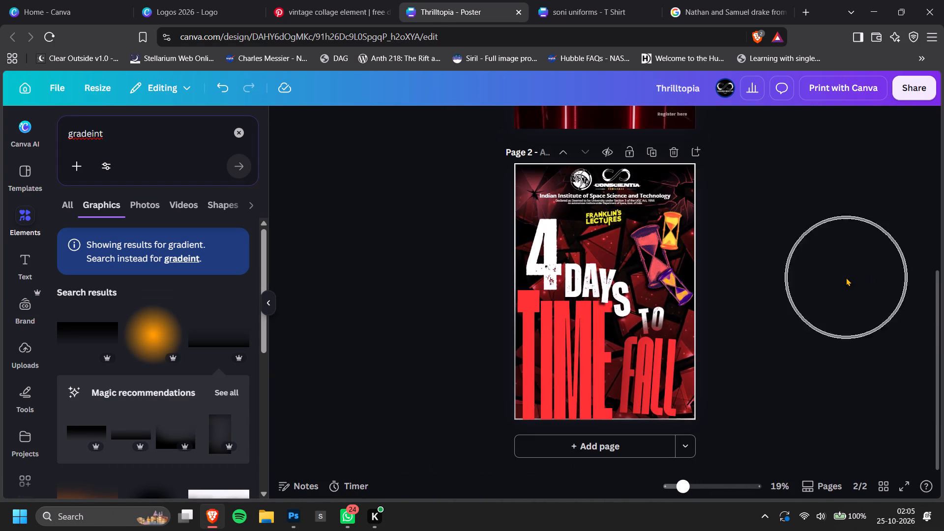
ctrl+scroll(722, 370, up, 3)
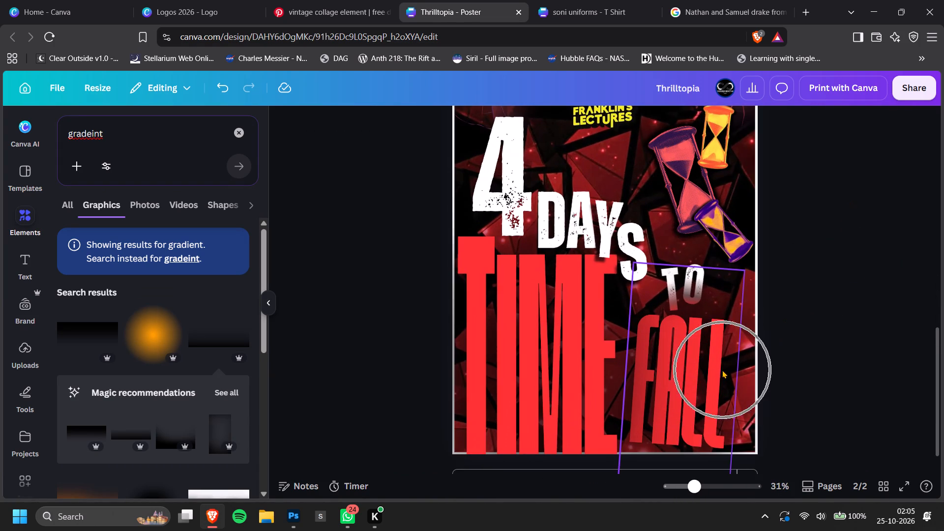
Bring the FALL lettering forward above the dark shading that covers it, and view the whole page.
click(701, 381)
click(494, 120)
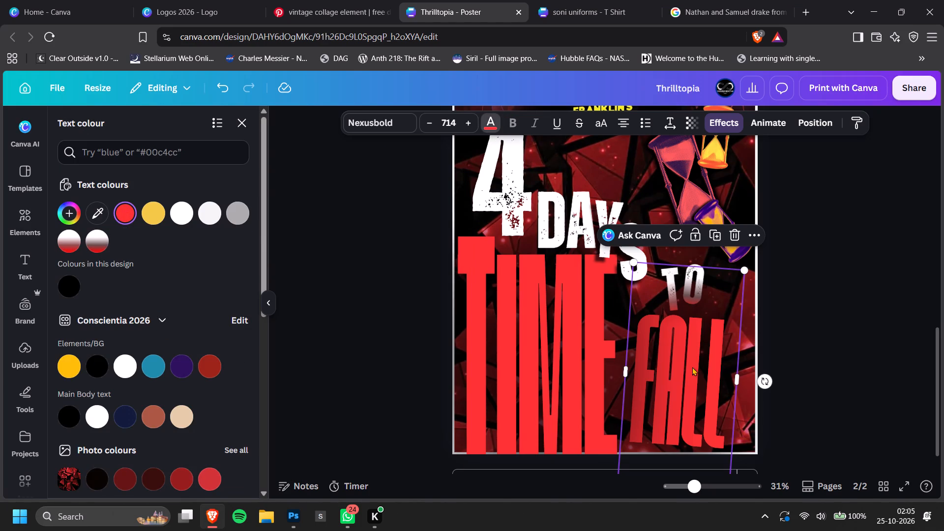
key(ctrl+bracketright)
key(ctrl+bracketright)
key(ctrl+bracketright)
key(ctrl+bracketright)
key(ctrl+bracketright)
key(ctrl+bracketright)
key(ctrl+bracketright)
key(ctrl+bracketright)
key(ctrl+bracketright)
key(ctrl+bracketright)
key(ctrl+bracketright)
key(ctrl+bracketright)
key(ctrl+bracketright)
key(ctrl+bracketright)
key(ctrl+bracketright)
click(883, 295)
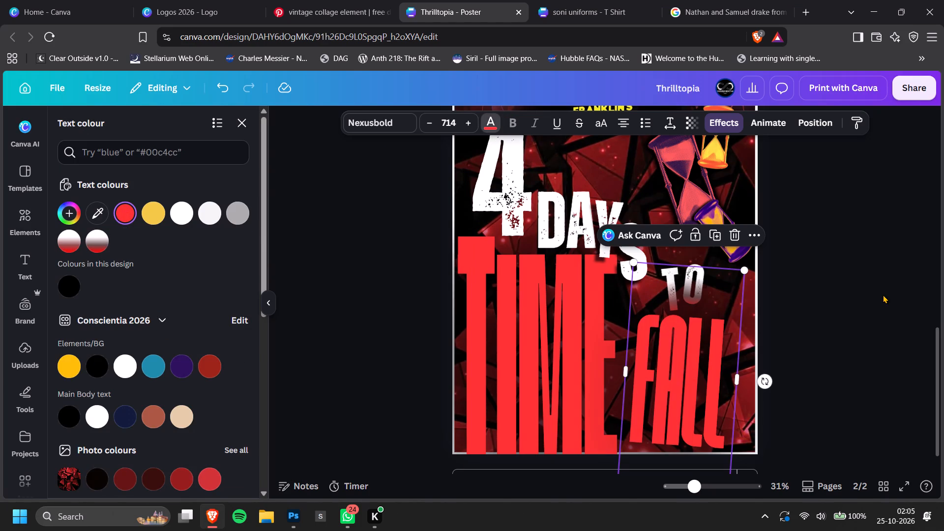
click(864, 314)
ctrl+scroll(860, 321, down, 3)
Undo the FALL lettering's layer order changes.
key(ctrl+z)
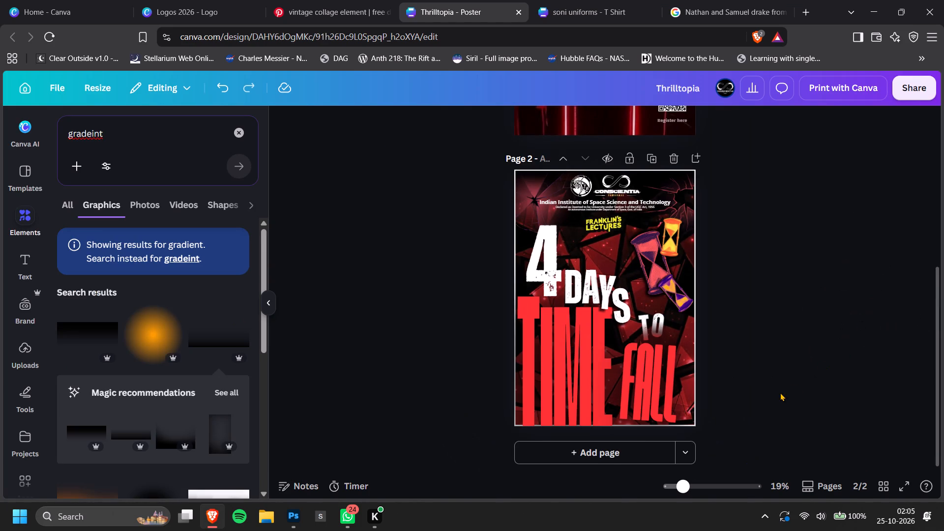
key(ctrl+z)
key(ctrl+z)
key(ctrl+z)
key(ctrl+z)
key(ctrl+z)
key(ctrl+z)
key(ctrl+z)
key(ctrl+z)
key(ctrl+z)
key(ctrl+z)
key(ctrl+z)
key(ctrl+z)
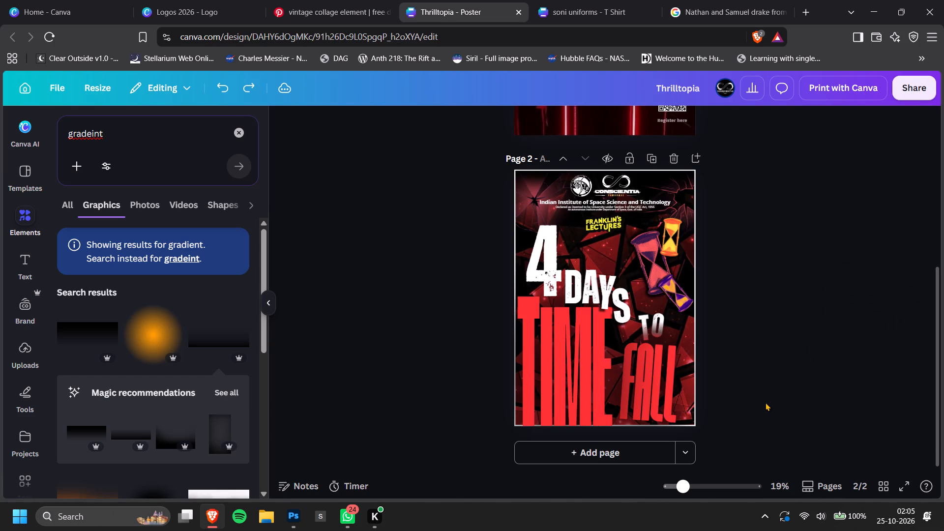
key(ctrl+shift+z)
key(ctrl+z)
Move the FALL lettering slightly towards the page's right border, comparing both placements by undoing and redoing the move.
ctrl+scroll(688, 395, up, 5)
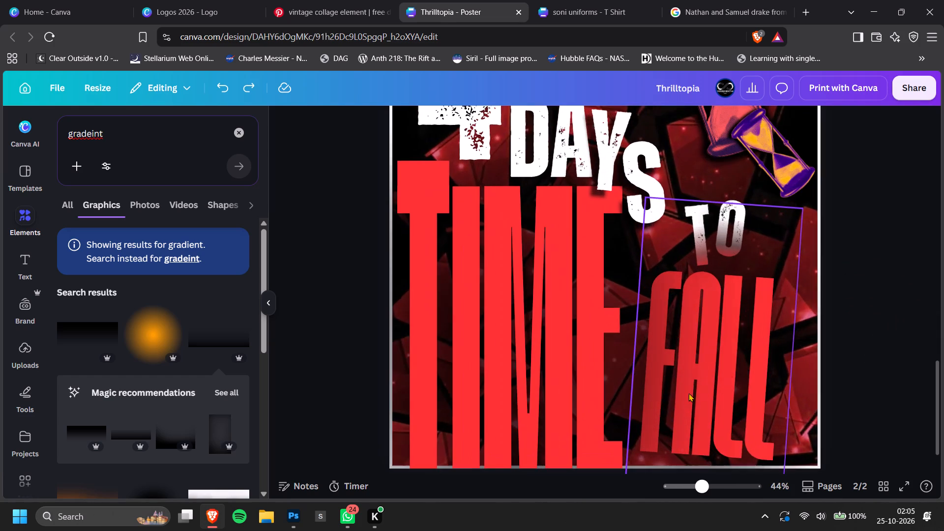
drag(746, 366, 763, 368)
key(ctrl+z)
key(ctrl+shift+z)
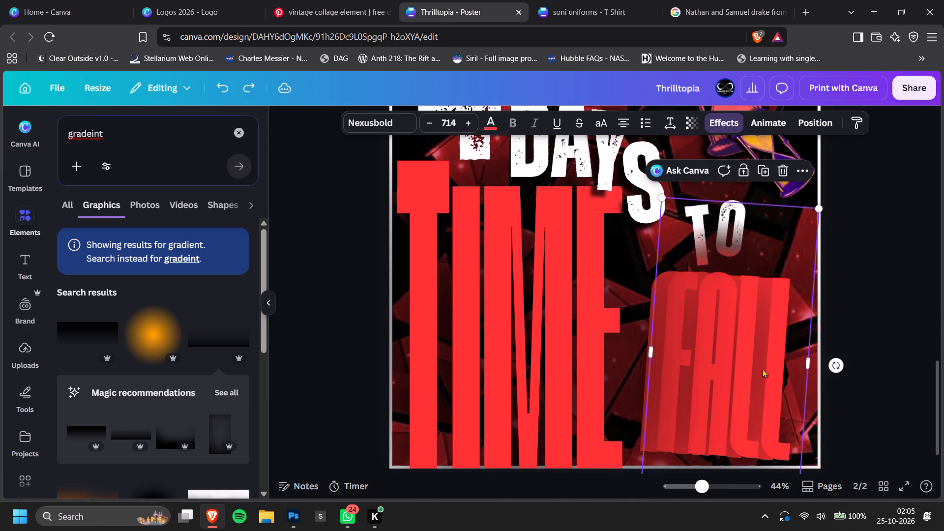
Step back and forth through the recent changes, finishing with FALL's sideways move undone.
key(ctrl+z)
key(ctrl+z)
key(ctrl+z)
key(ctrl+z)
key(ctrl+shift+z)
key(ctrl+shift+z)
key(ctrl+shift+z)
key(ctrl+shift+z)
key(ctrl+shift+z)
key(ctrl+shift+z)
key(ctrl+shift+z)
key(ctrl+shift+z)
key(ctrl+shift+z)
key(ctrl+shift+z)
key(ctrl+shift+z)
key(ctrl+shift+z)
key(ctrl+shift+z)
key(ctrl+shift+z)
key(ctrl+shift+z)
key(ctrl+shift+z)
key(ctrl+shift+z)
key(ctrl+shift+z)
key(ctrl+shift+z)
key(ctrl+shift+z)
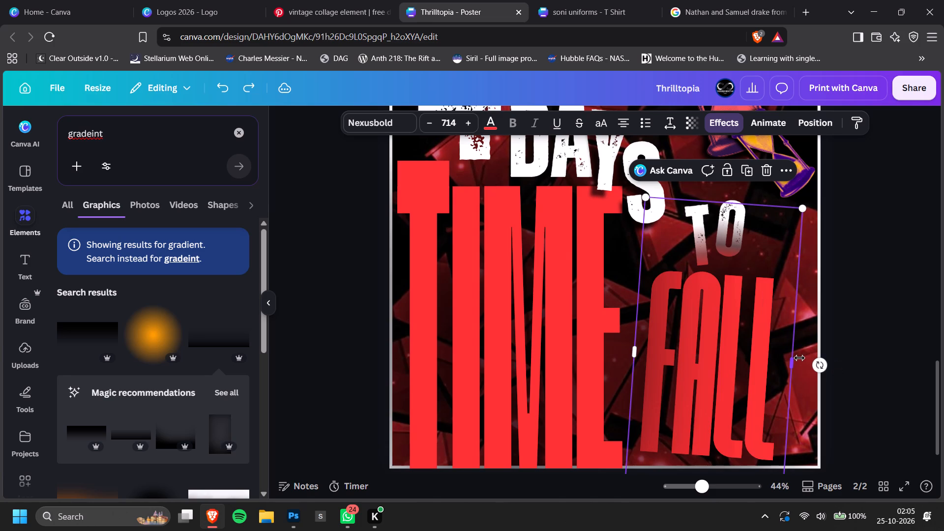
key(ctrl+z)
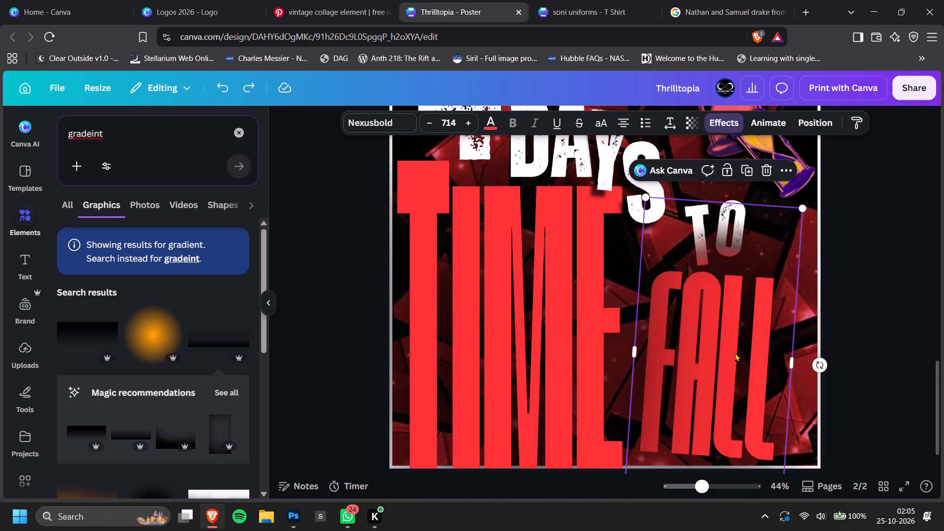
Bring the FALL lettering forward above the dark shading again and check it on the whole page.
click(841, 294)
click(730, 346)
key(ctrl+bracketright)
key(ctrl+bracketright)
key(ctrl+bracketright)
key(ctrl+bracketright)
key(ctrl+bracketright)
key(ctrl+bracketright)
key(ctrl+bracketright)
key(ctrl+bracketright)
key(ctrl+bracketright)
key(ctrl+bracketright)
key(ctrl+bracketright)
key(ctrl+bracketright)
ctrl+scroll(708, 341, down, 5)
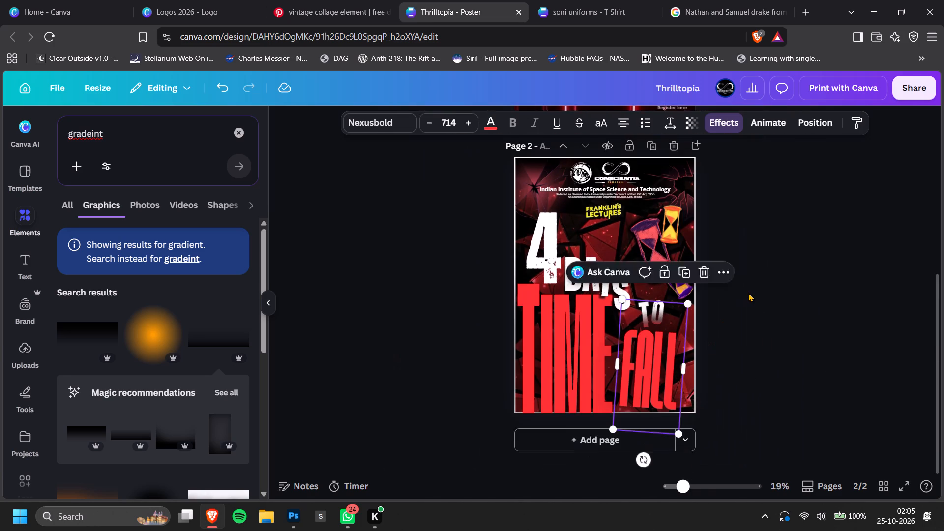
click(749, 293)
click(752, 348)
Fill the FALL lettering with a linear gradient from #FF3234 to dark red #390000, running from left to right.
click(673, 362)
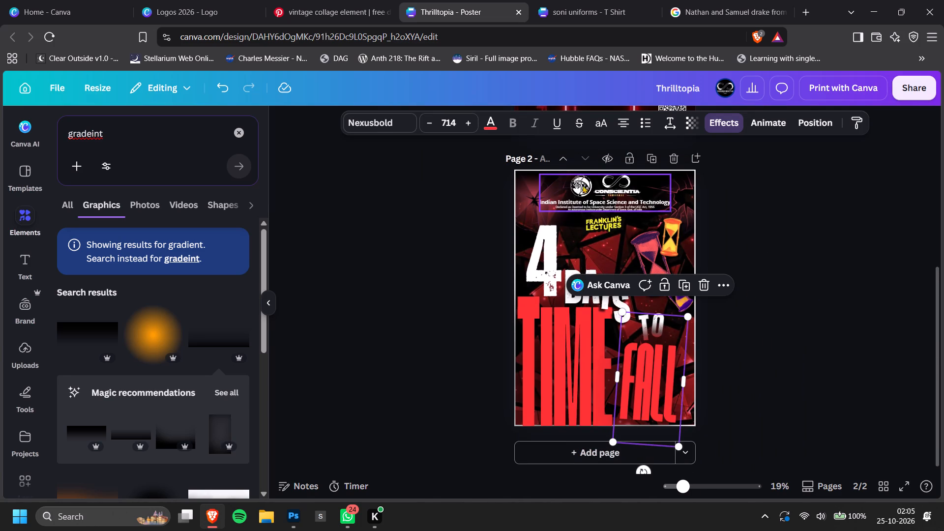
click(486, 119)
click(121, 209)
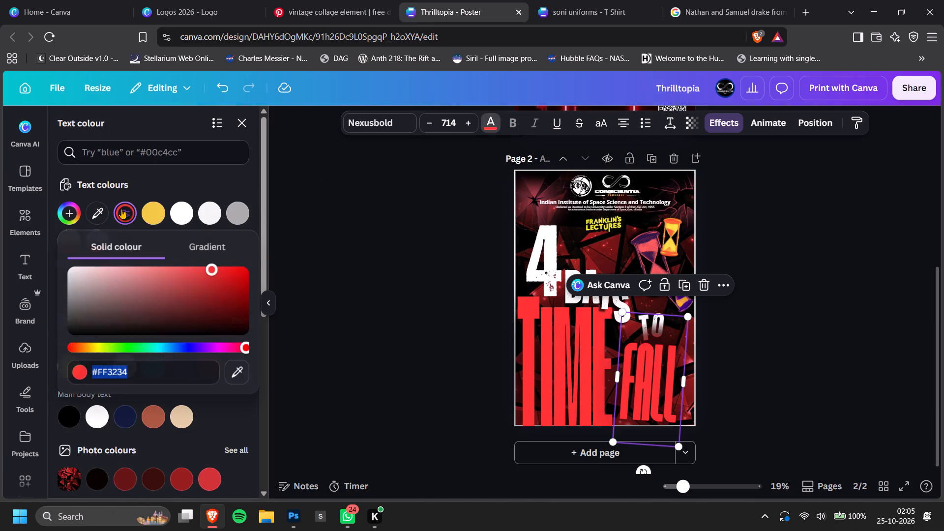
click(209, 245)
click(111, 297)
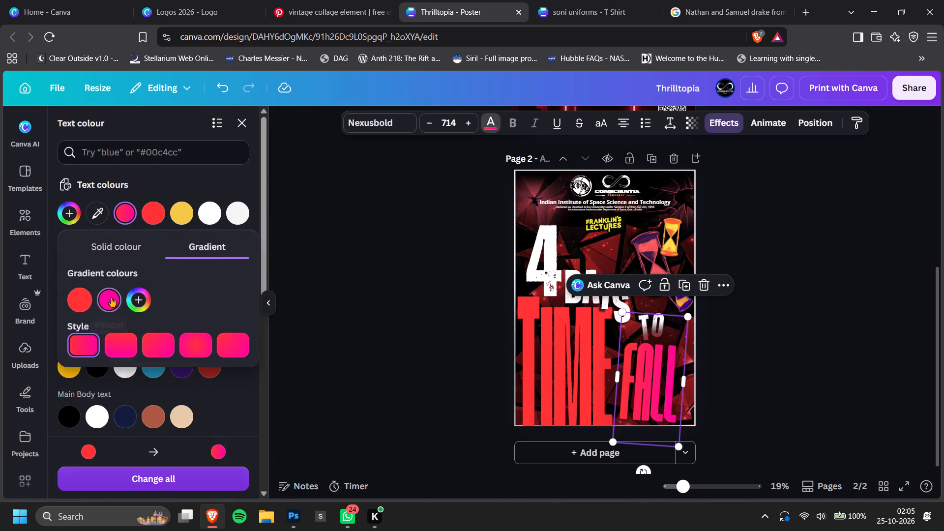
drag(235, 357, 319, 380)
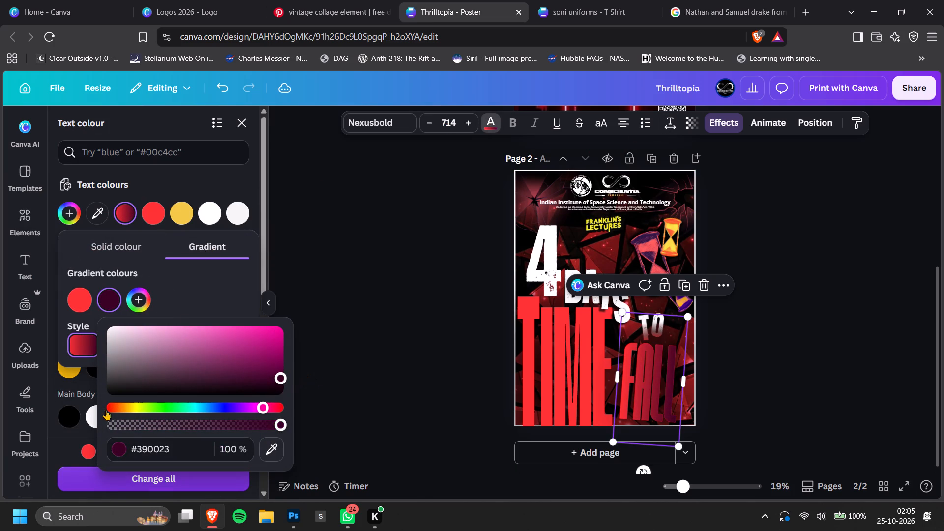
drag(106, 410, 5, 383)
click(189, 297)
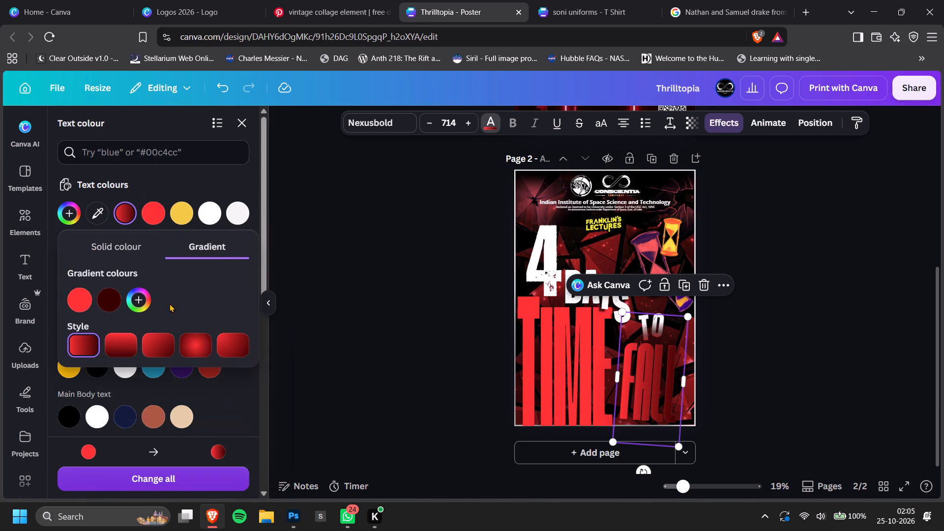
click(130, 344)
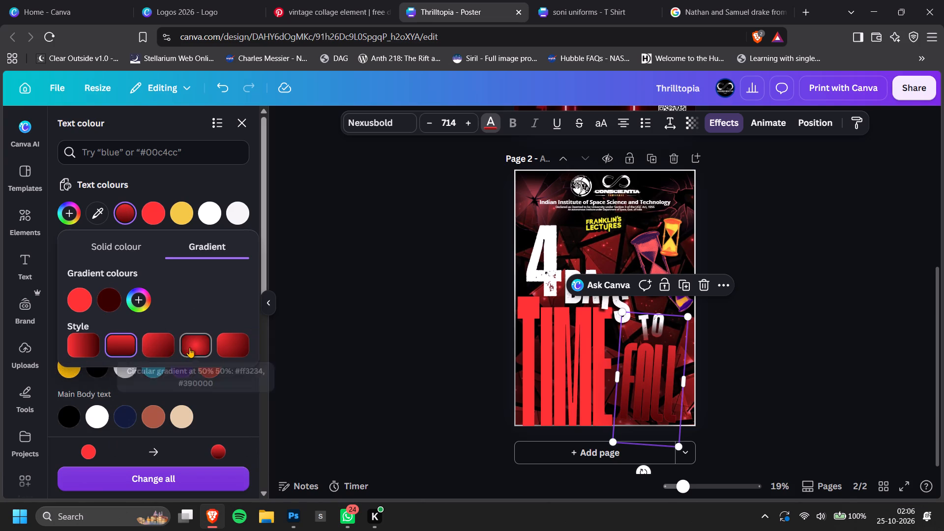
click(89, 345)
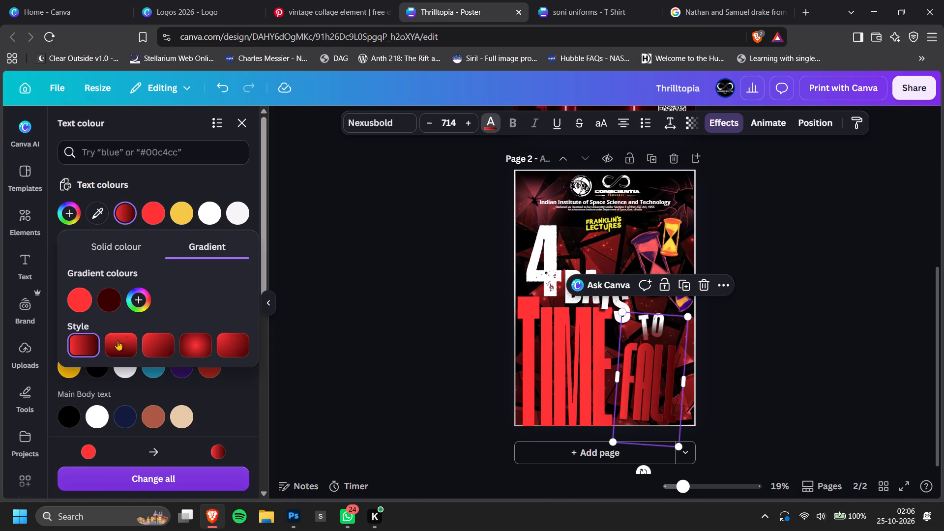
Put the dark red first in FALL's gradient and add three more #FF3234 colour stops.
drag(100, 300, 72, 292)
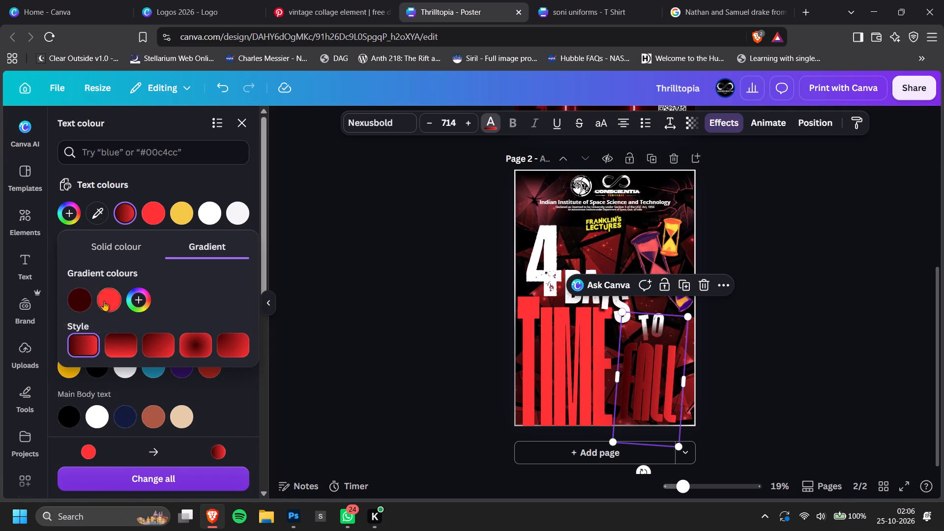
click(131, 301)
click(172, 300)
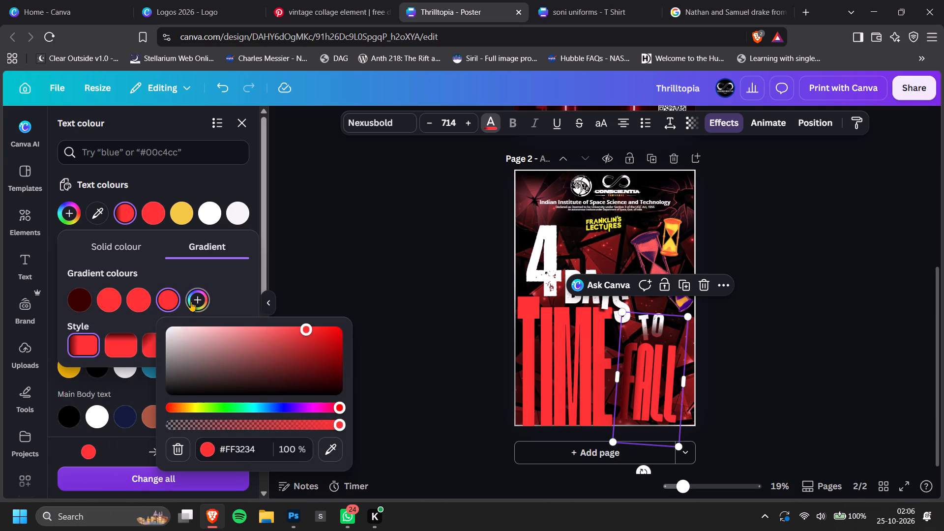
click(193, 300)
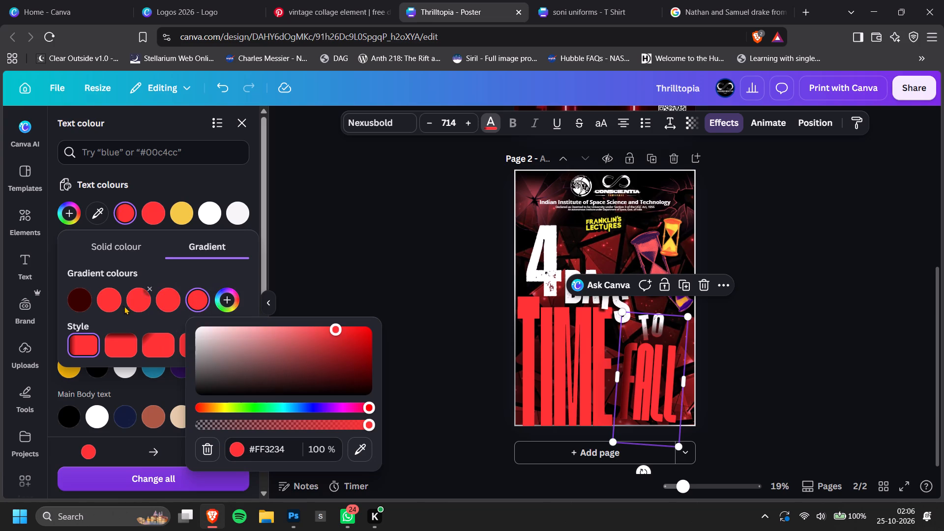
Lighten the gradient's dark first stop to about #860000 and add another #FF3234 stop at its end.
click(76, 304)
drag(248, 365, 274, 359)
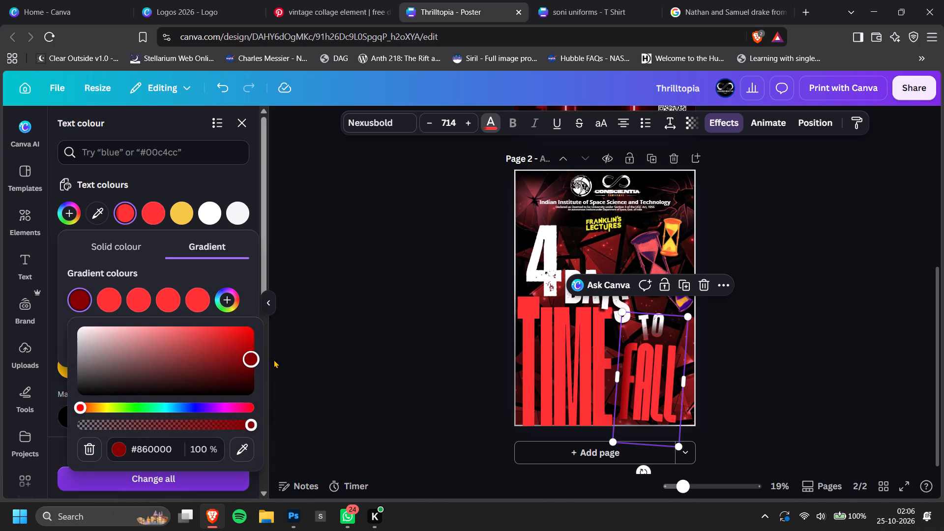
drag(274, 359, 276, 360)
click(219, 268)
click(234, 295)
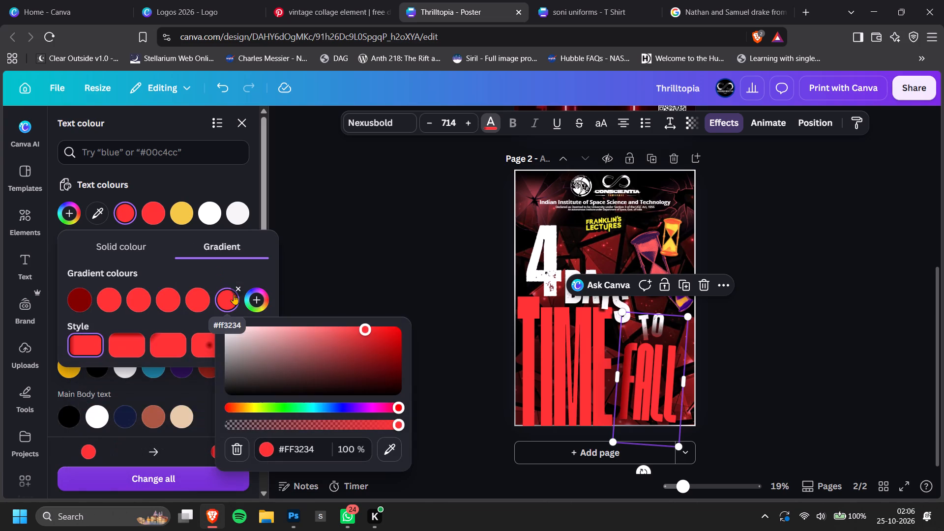
Add one more #FF3234 colour stop at the end of the FALL lettering's gradient.
click(253, 302)
double_click(785, 314)
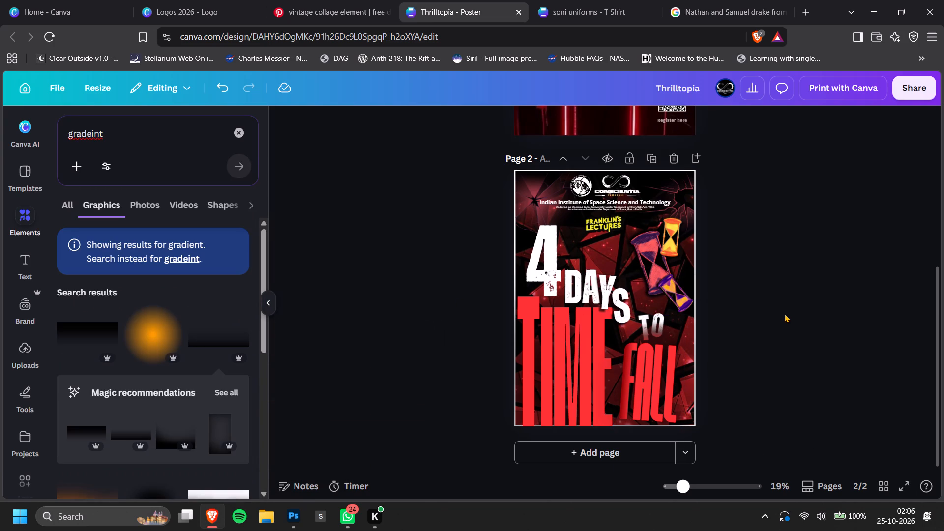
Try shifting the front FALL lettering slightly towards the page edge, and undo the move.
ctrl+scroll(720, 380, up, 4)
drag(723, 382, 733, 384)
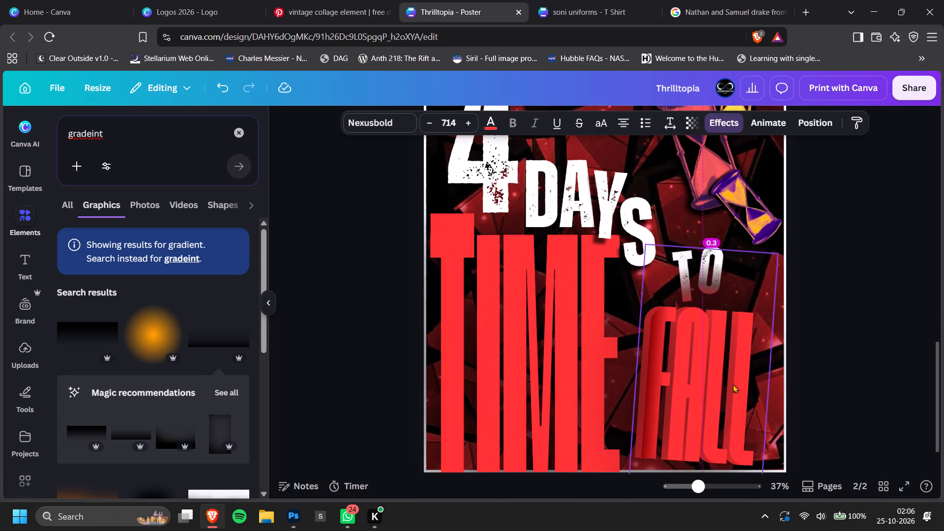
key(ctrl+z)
Group the two FALL copies lying behind the front FALL lettering.
key(alt+1)
scroll(181, 354, down, 5)
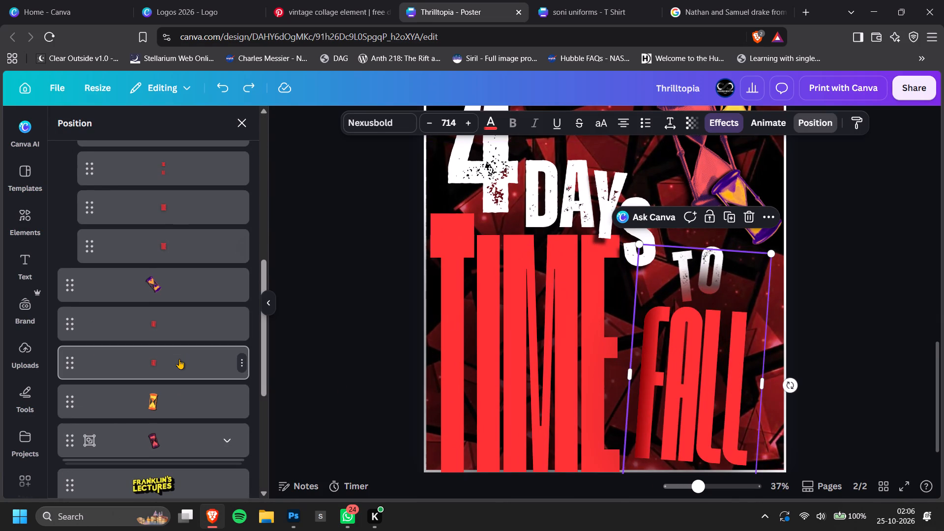
click(175, 365)
shift+click(173, 333)
click(667, 215)
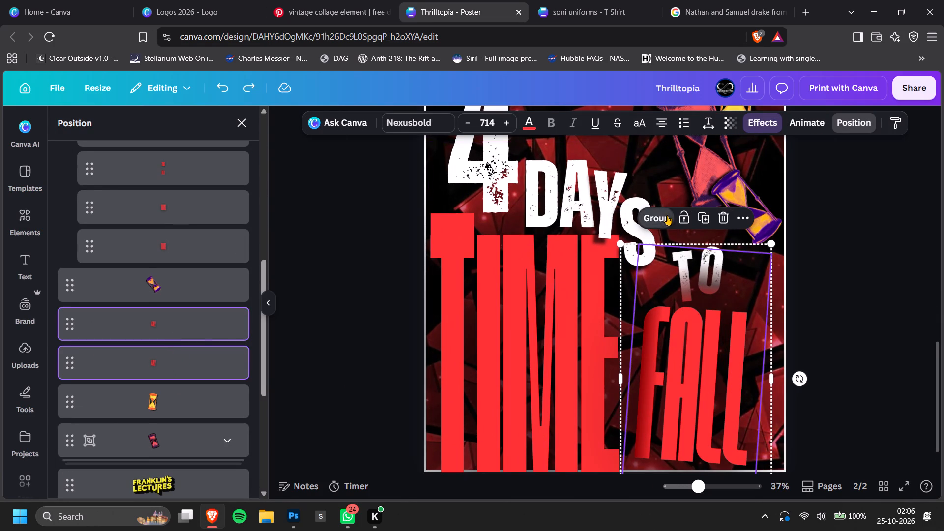
drag(688, 319, 698, 322)
key(ctrl+z)
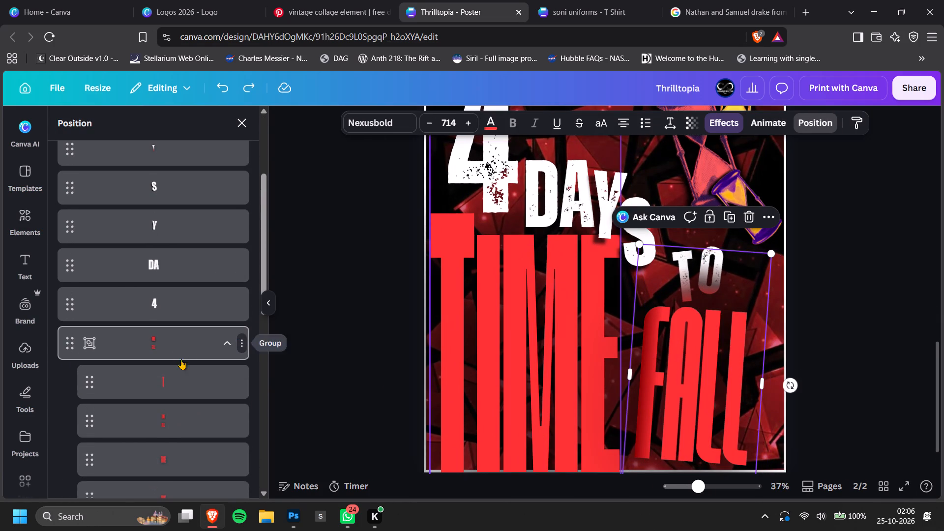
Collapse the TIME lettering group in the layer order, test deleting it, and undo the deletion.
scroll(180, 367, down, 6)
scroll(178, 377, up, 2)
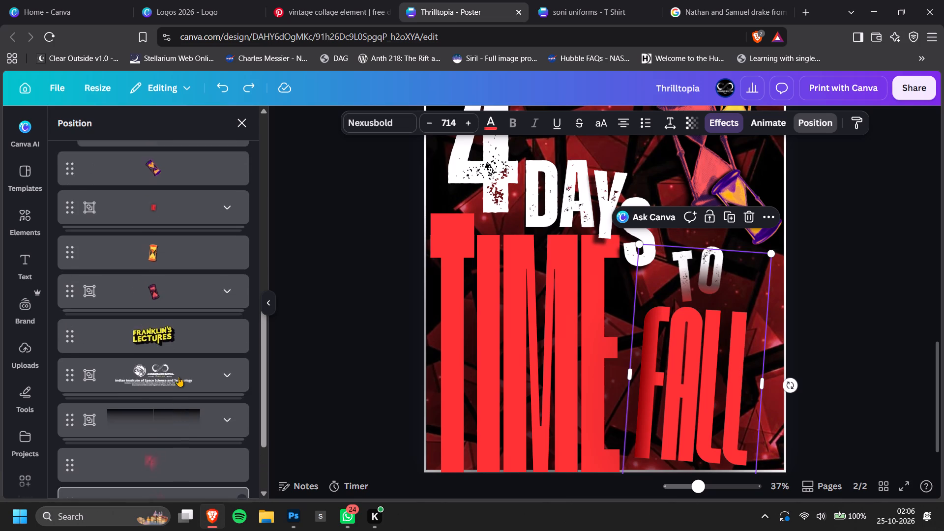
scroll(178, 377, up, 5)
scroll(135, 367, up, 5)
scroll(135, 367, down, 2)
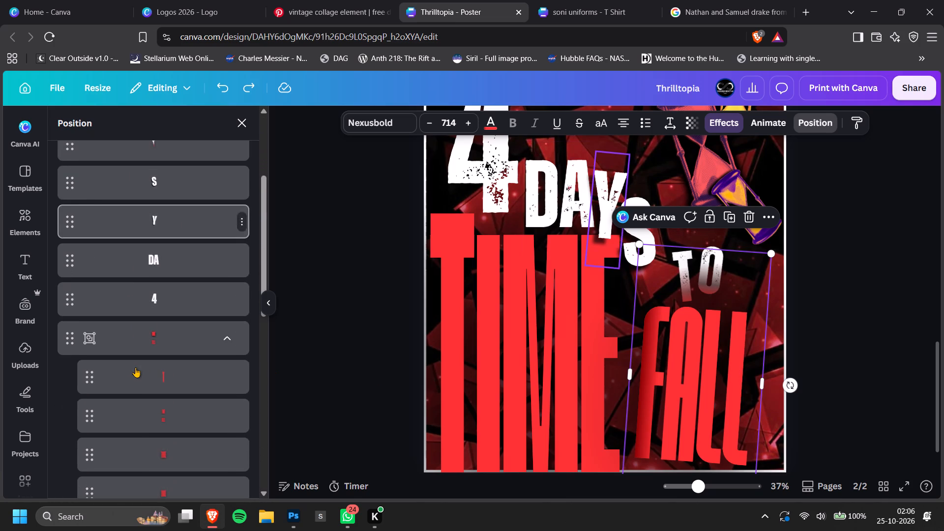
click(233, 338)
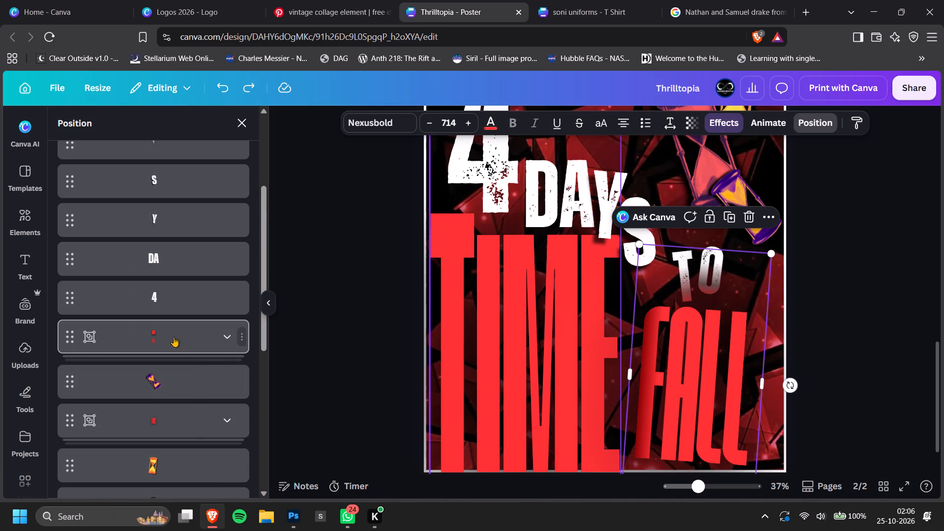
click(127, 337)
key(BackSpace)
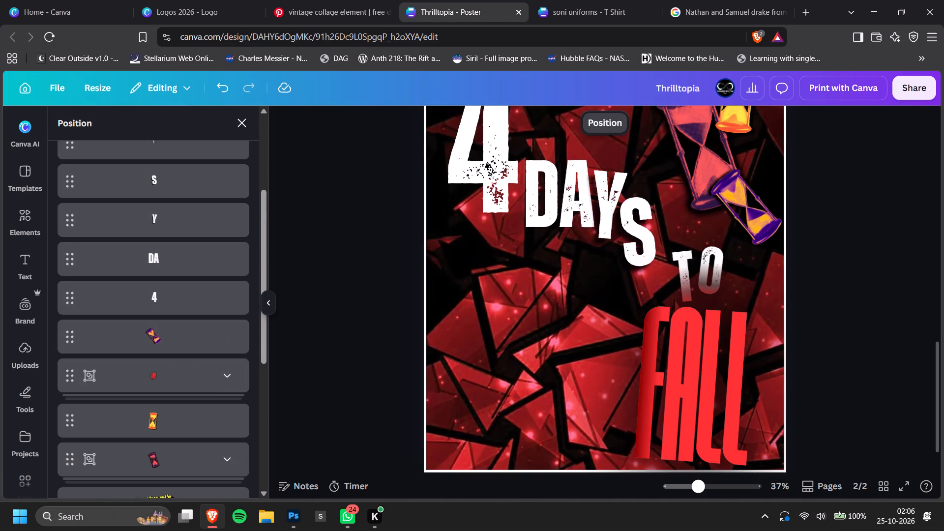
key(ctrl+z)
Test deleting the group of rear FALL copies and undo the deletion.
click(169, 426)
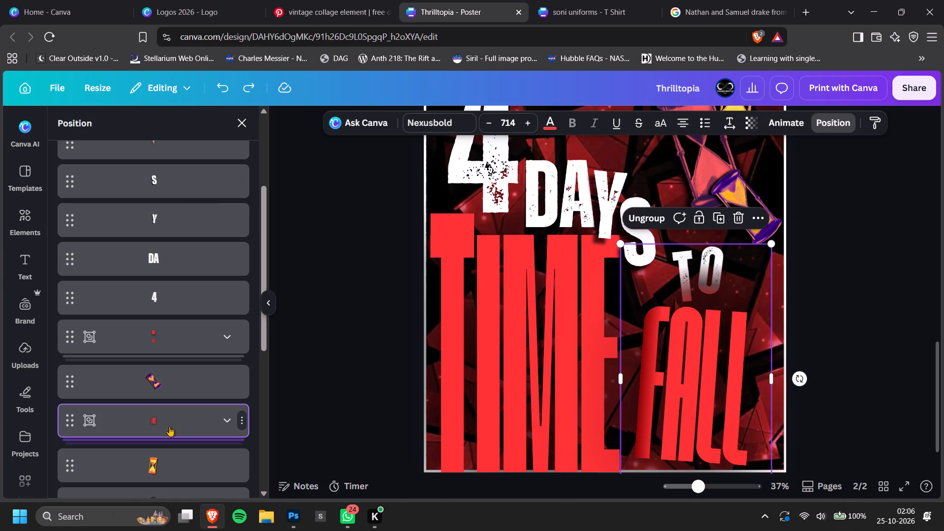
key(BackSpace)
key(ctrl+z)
Group the topmost FALL lettering with the group of FALL copies behind it.
scroll(182, 420, down, 2)
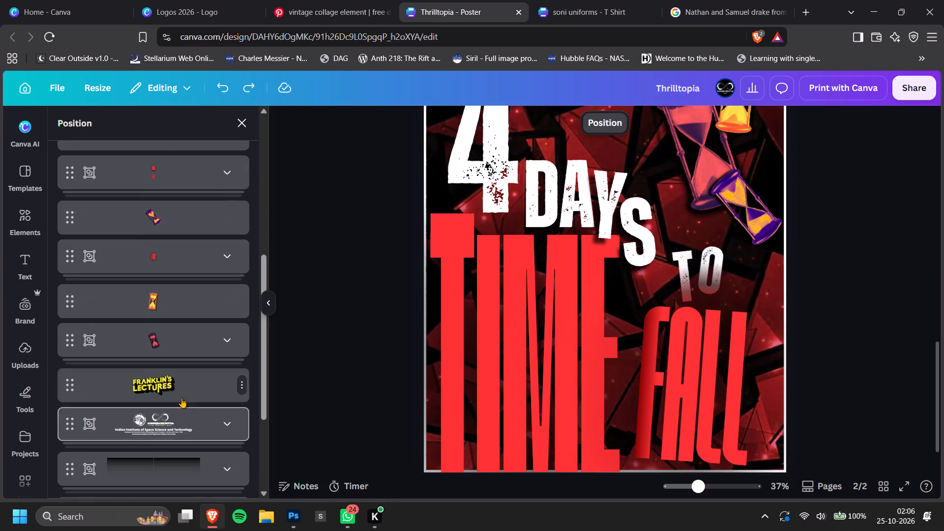
scroll(181, 359, down, 5)
scroll(176, 386, up, 2)
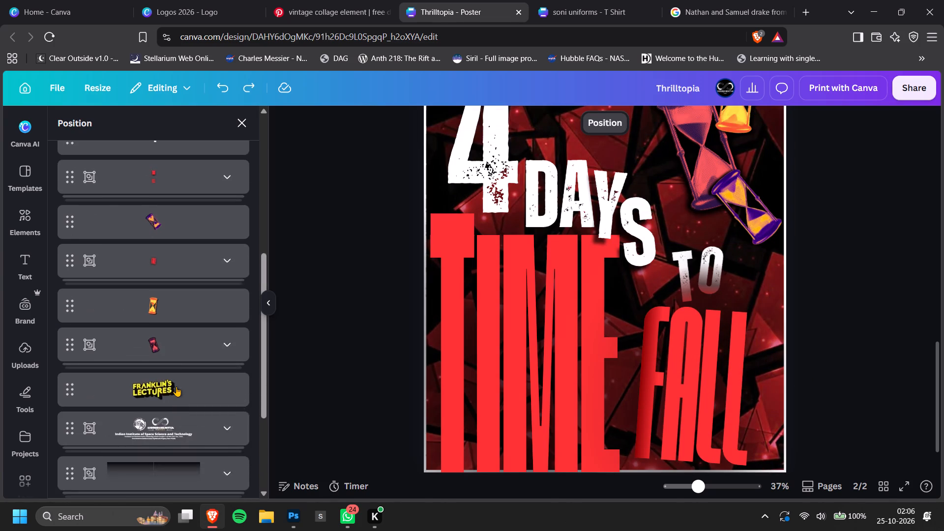
scroll(176, 386, up, 5)
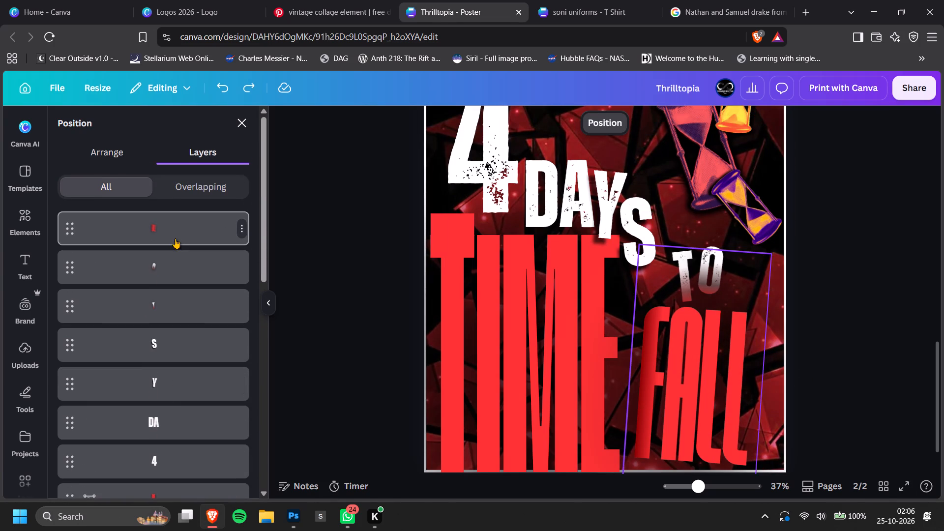
ctrl+click(175, 238)
drag(714, 328, 723, 331)
key(ctrl+z)
scroll(145, 306, down, 4)
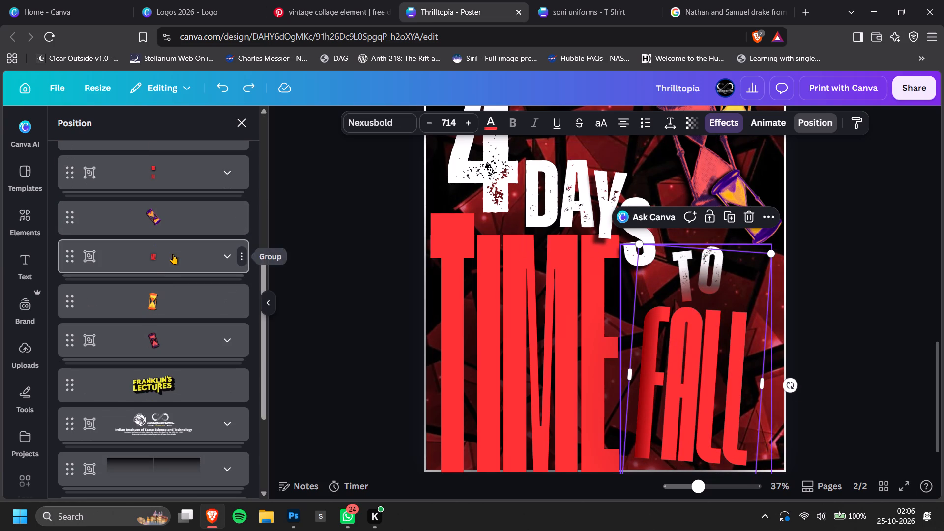
ctrl+click(173, 254)
click(657, 217)
Scale the FALL group down to font size 684 and reposition it beneath TO, beside the lower part of TIME.
drag(694, 339, 696, 339)
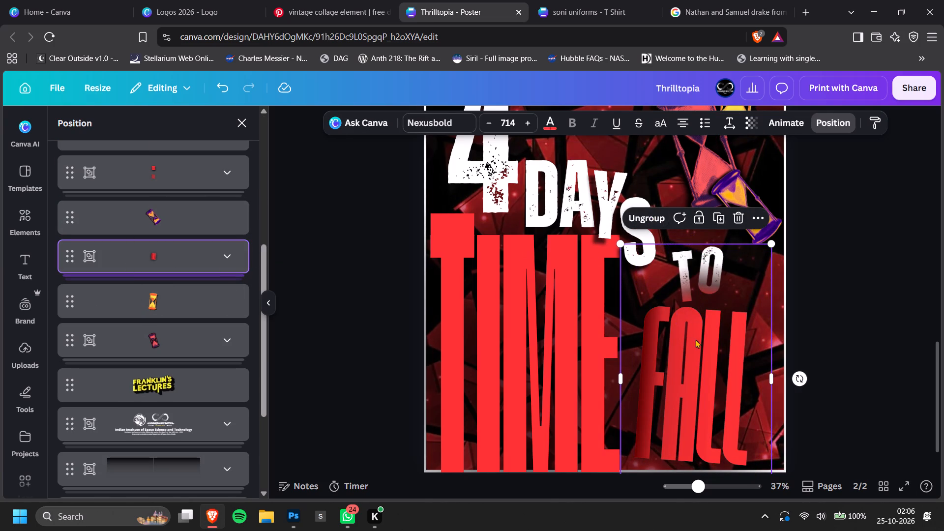
drag(696, 339, 703, 341)
ctrl+scroll(703, 341, down, 3)
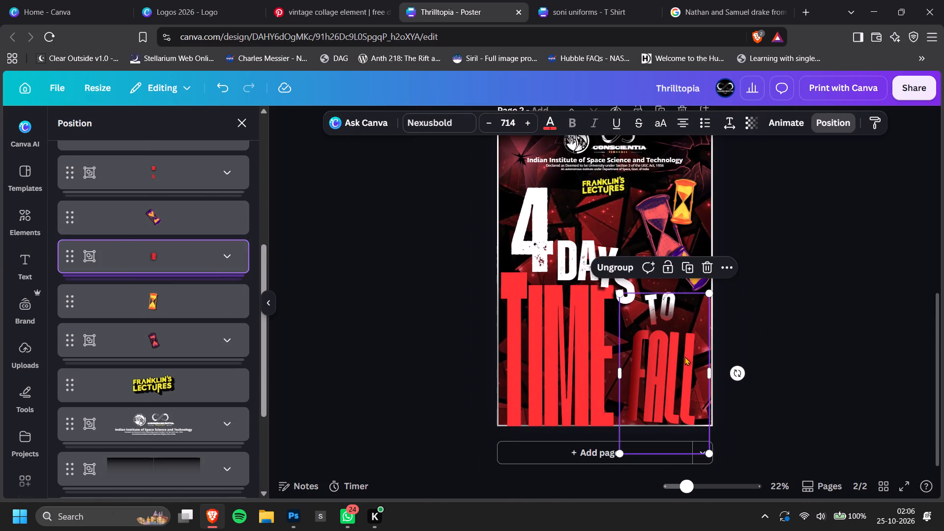
drag(685, 356, 684, 350)
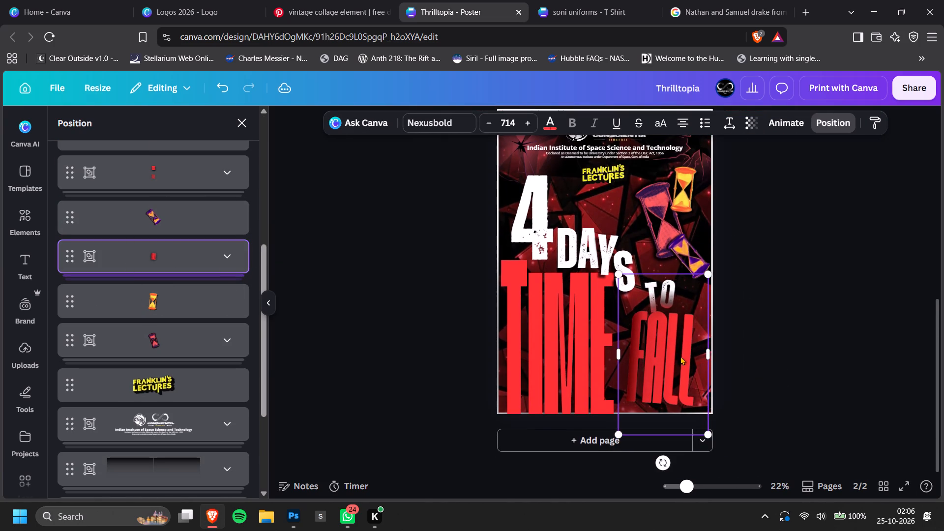
drag(679, 356, 679, 349)
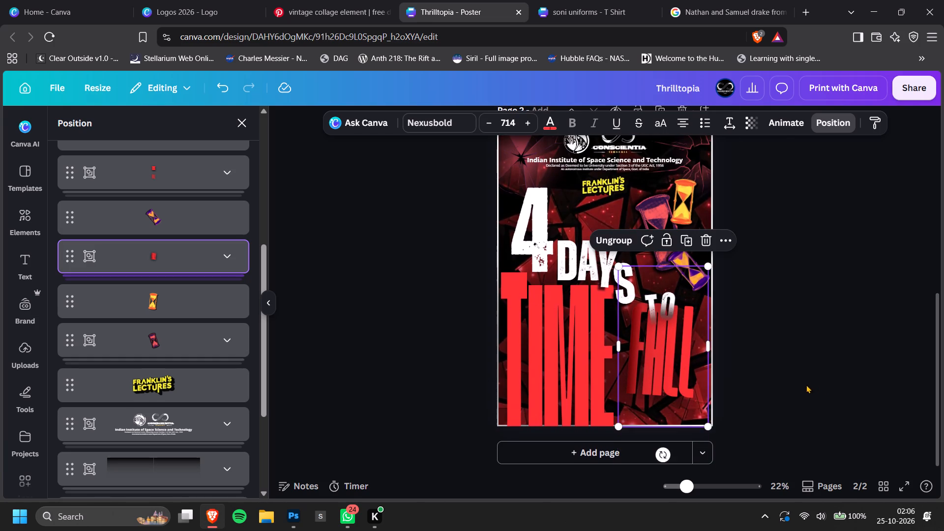
ctrl+scroll(806, 384, up, 4)
drag(784, 337, 780, 385)
scroll(794, 412, down, 1)
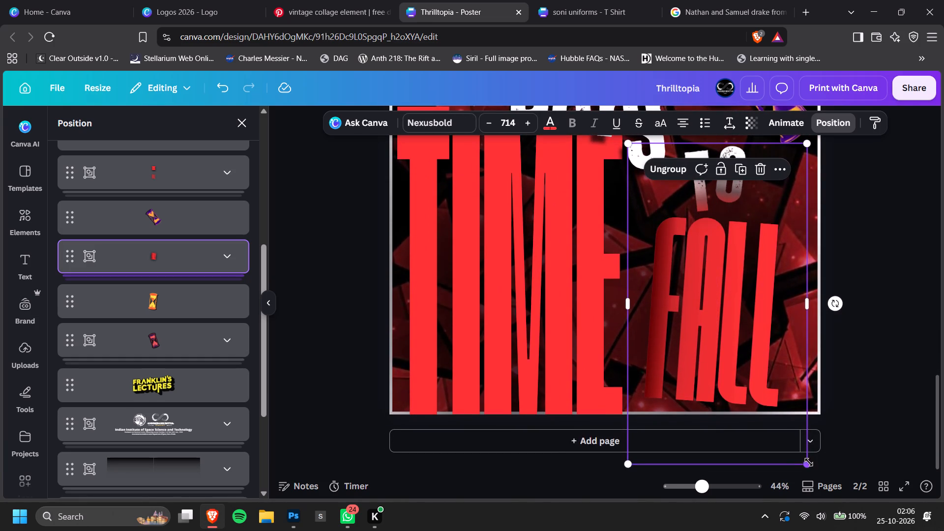
drag(809, 462, 807, 457)
drag(754, 361, 764, 363)
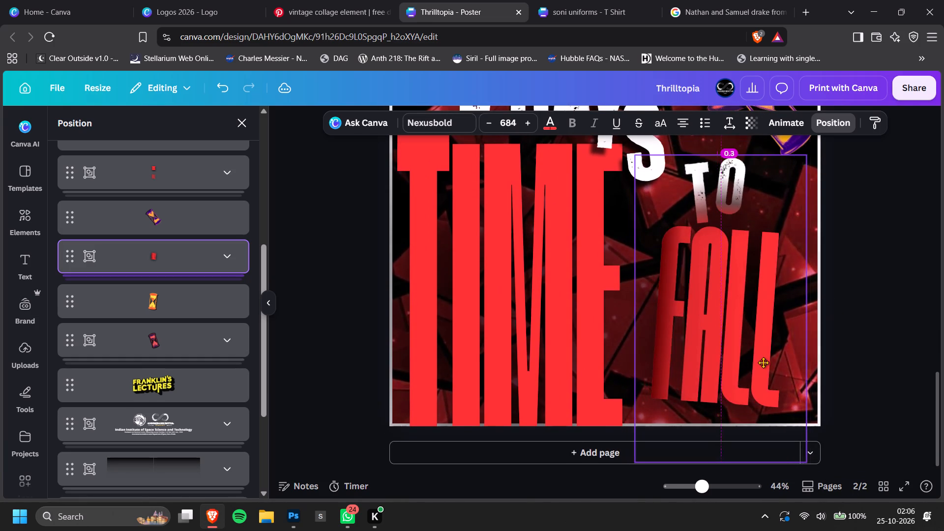
drag(764, 363, 761, 365)
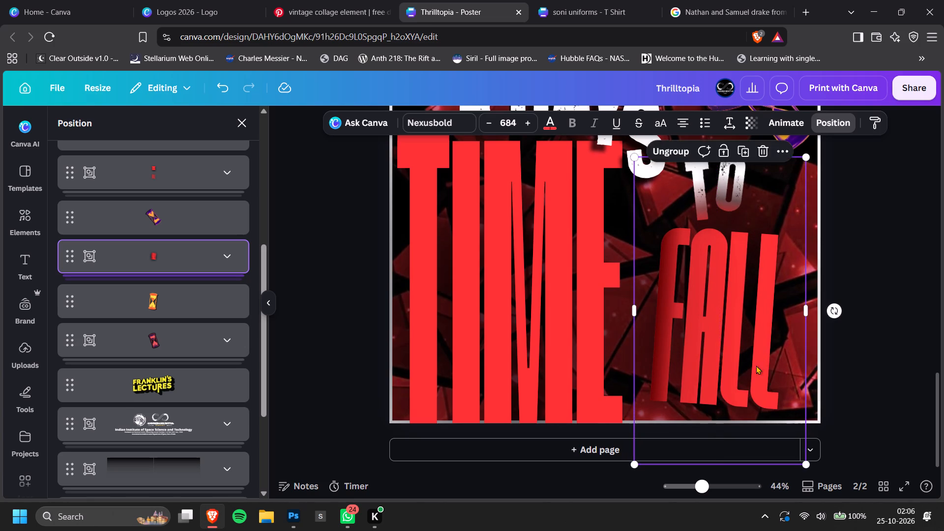
Add two more #FF3234 colour stops to the gradient of the front FALL lettering inside its group.
click(186, 261)
click(221, 258)
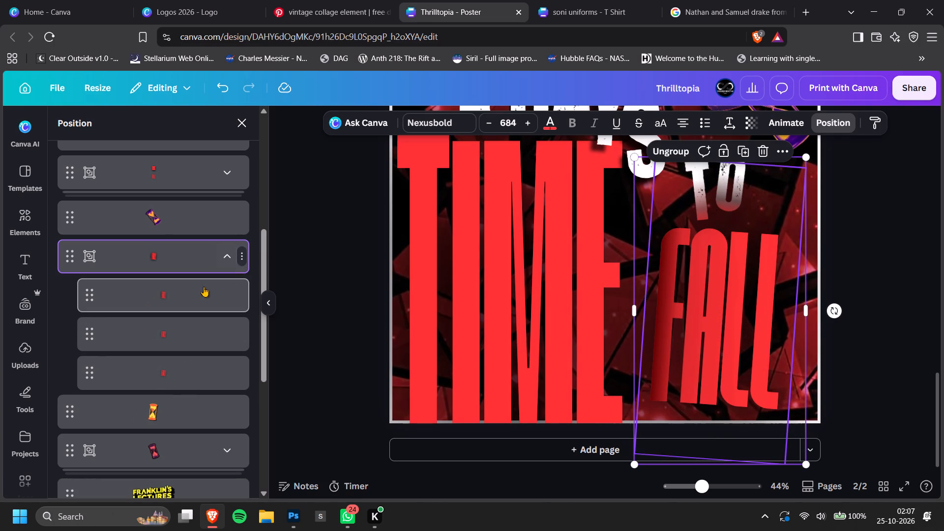
click(189, 295)
click(535, 126)
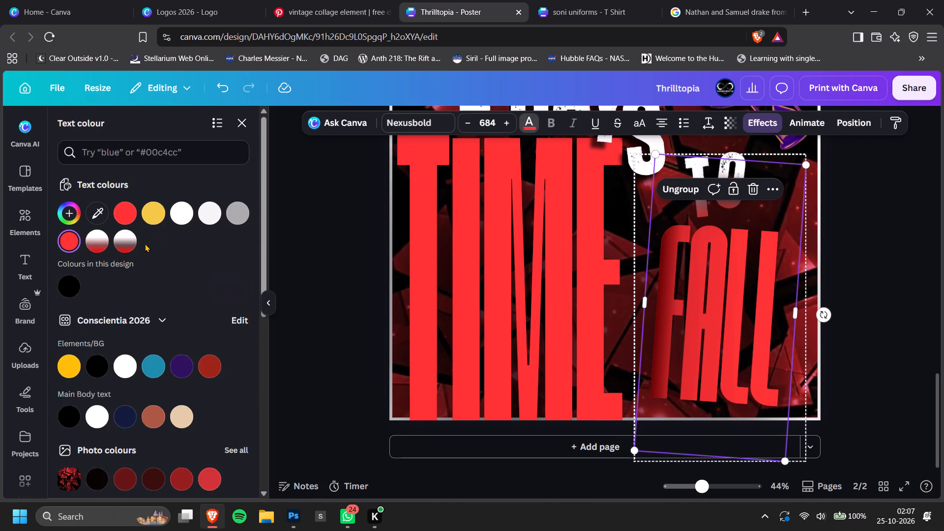
click(81, 238)
click(73, 239)
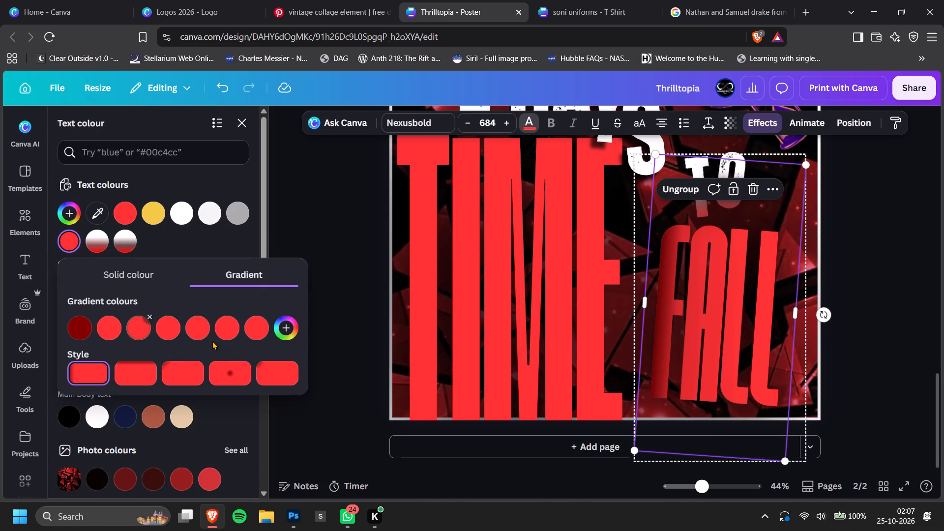
click(282, 324)
click(319, 328)
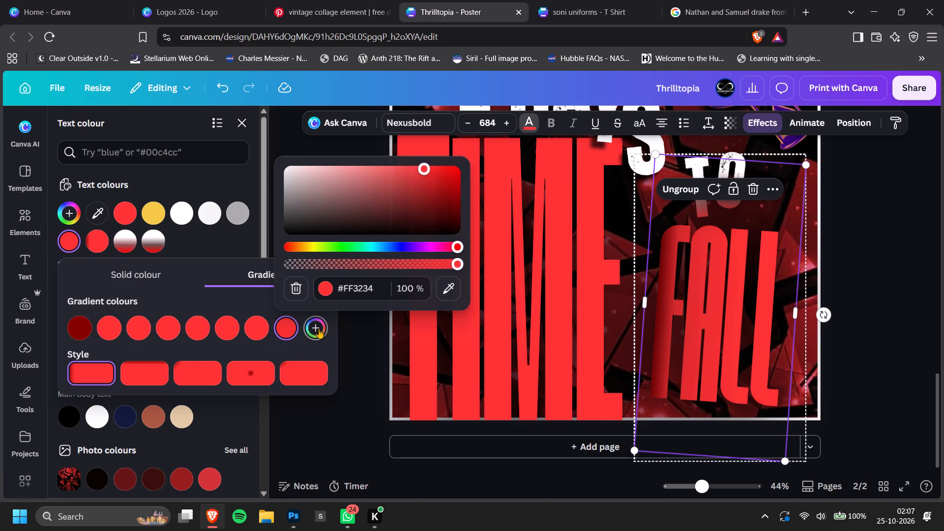
Lighten the dark first stop of FALL's gradient to about #9E0000.
click(82, 331)
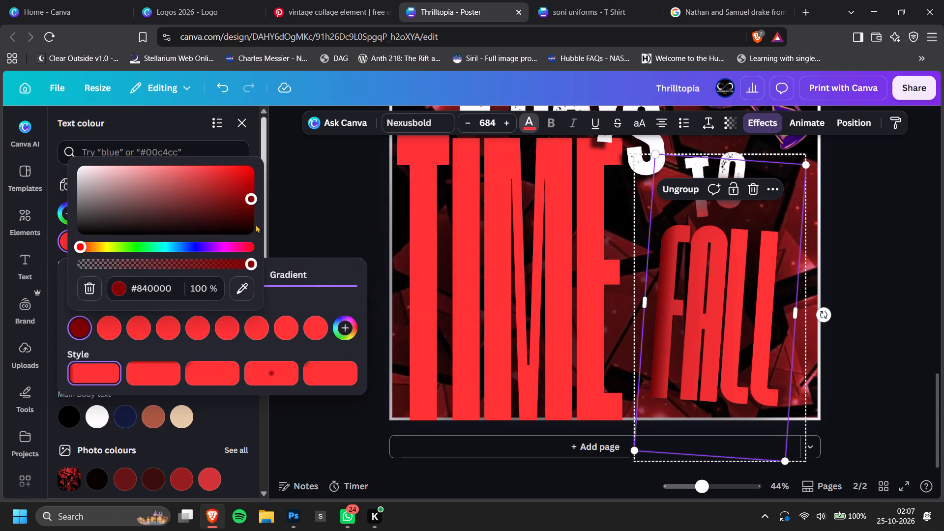
drag(250, 203, 259, 183)
drag(239, 193, 257, 192)
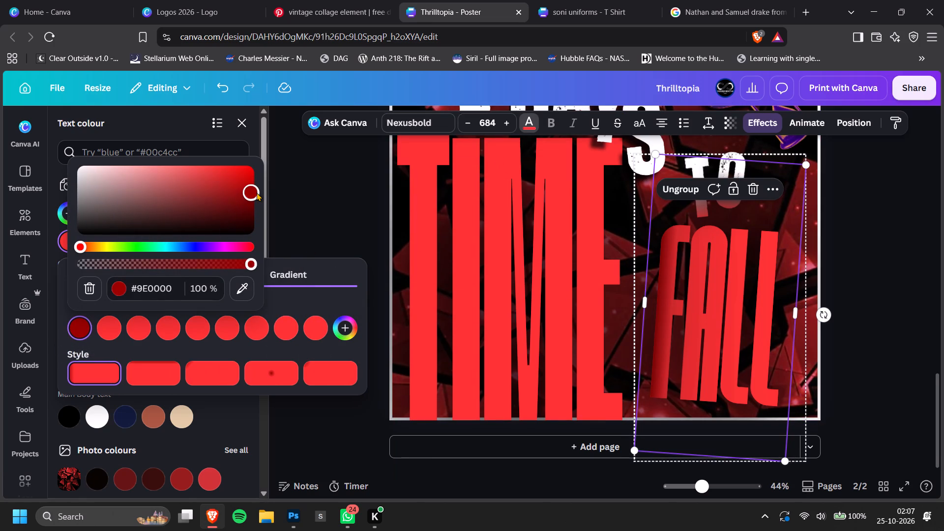
drag(257, 192, 257, 192)
Add another end stop to FALL's gradient, trying #FF0002 and #FFFFFF on it before settling on a lighter red.
click(341, 330)
click(344, 330)
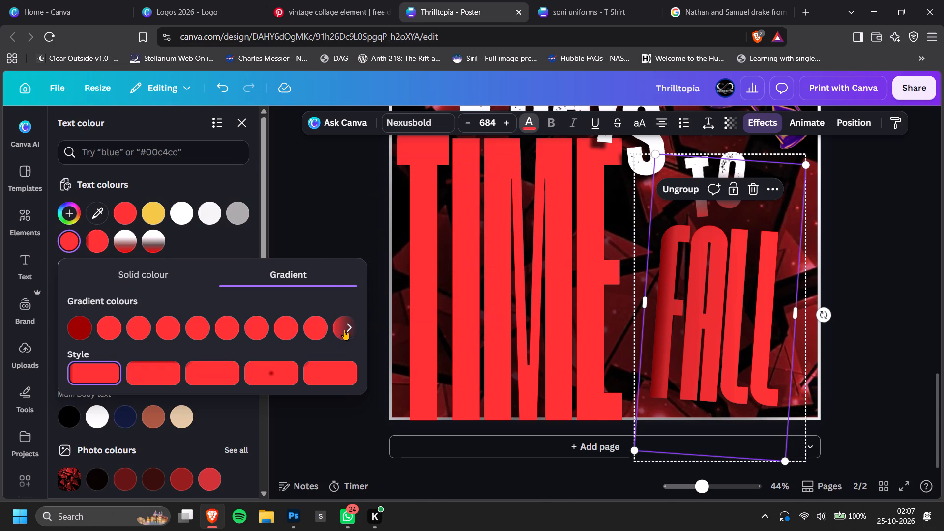
shift+scroll(281, 331, down, 4)
click(333, 330)
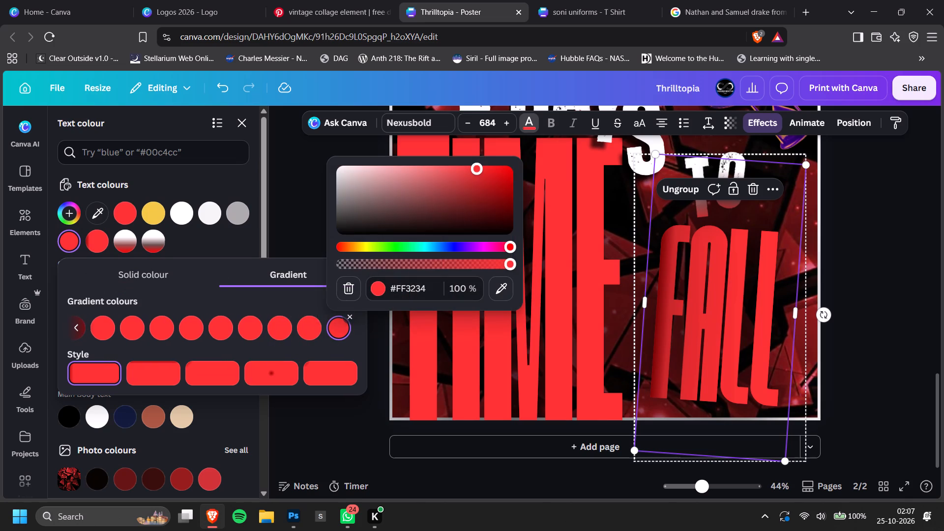
drag(473, 177, 531, 151)
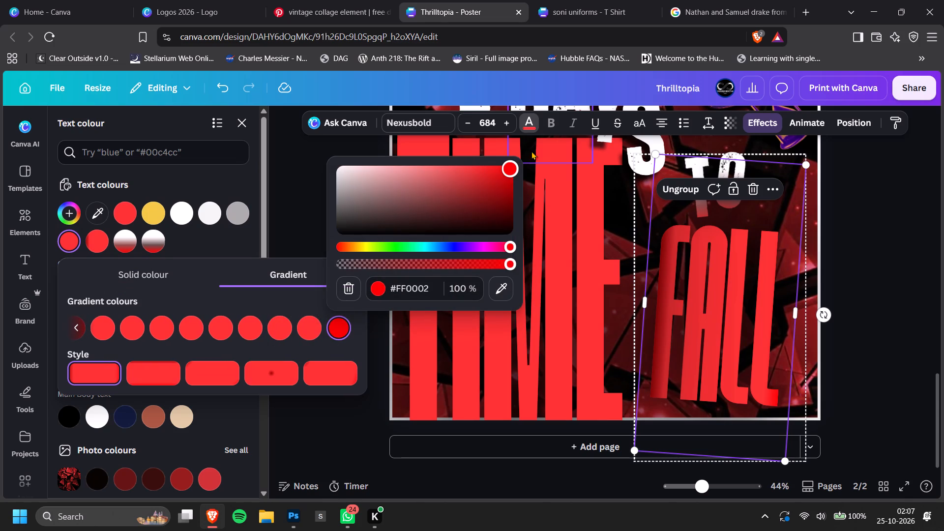
drag(531, 151, 384, 146)
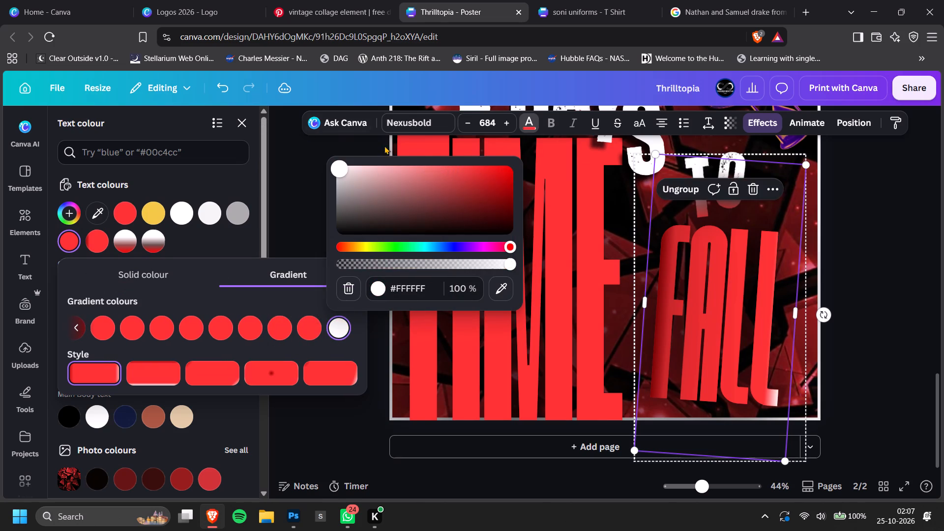
drag(384, 146, 520, 159)
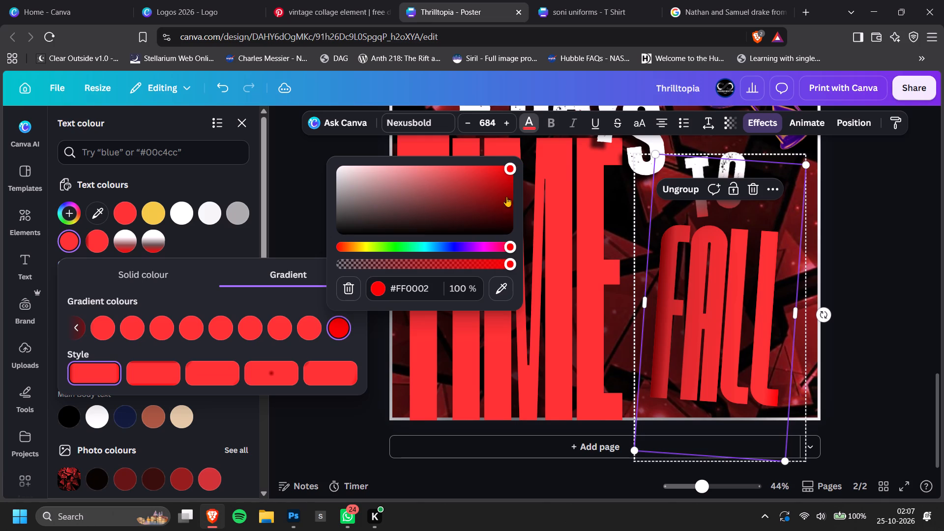
drag(493, 167, 474, 166)
ctrl+scroll(715, 332, down, 2)
double_click(828, 320)
Review the whole of page 2 with the adjusted FALL lettering.
ctrl+scroll(828, 320, down, 2)
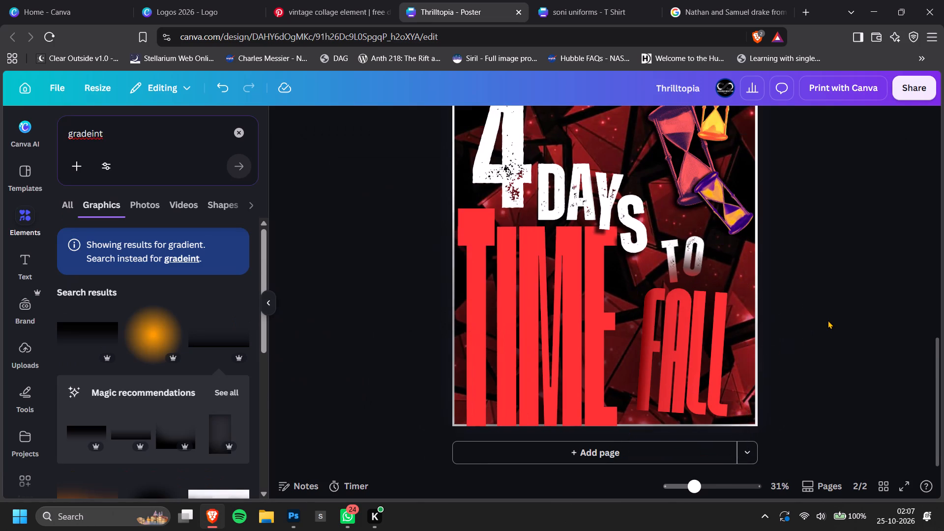
ctrl+scroll(828, 320, down, 2)
ctrl+scroll(814, 351, up, 1)
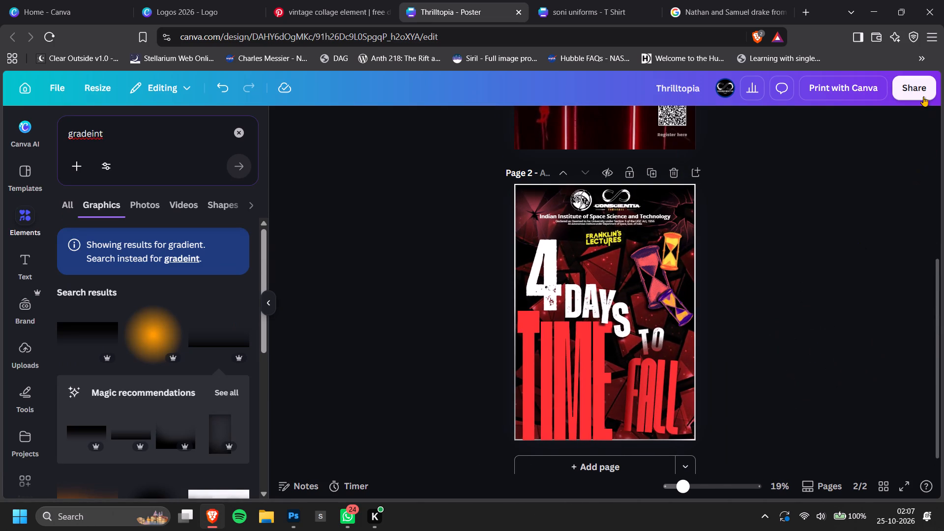
click(923, 96)
double_click(355, 245)
ctrl+scroll(650, 178, up, 5)
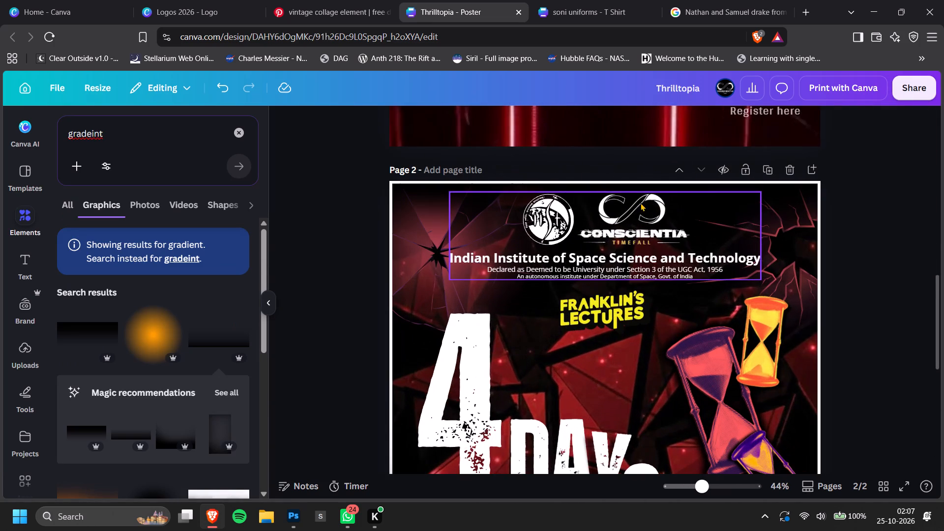
Shrink the header group of logos and institute name slightly and re-centre it horizontally at the top of page 2.
click(642, 211)
drag(757, 189, 733, 193)
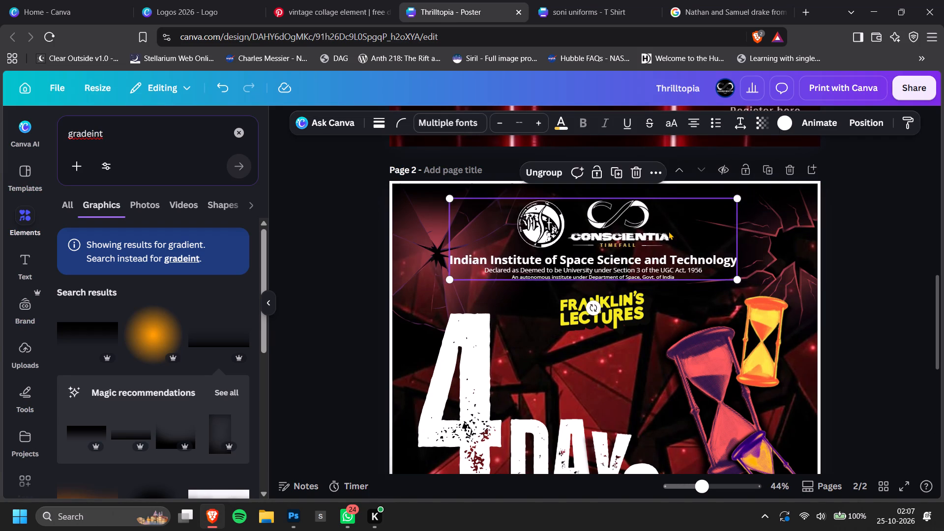
drag(669, 231, 679, 231)
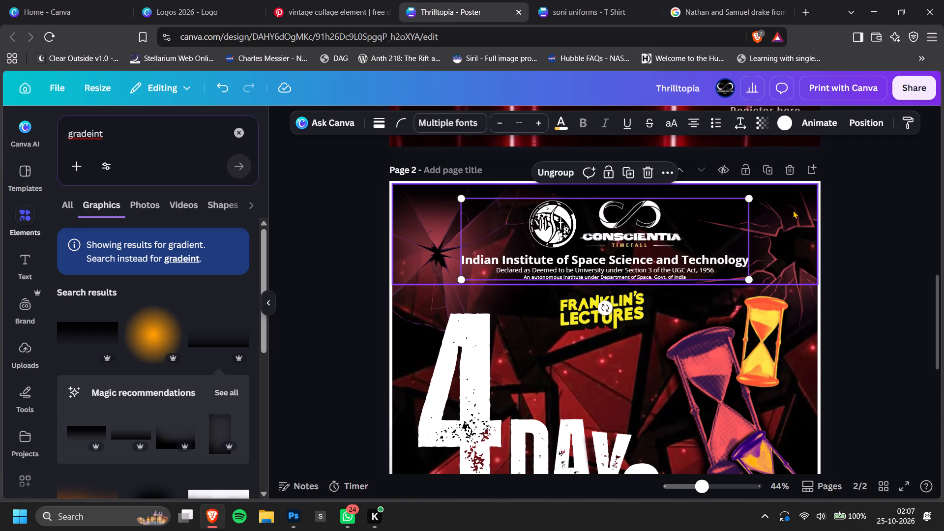
click(793, 210)
click(851, 226)
ctrl+scroll(871, 262, down, 2)
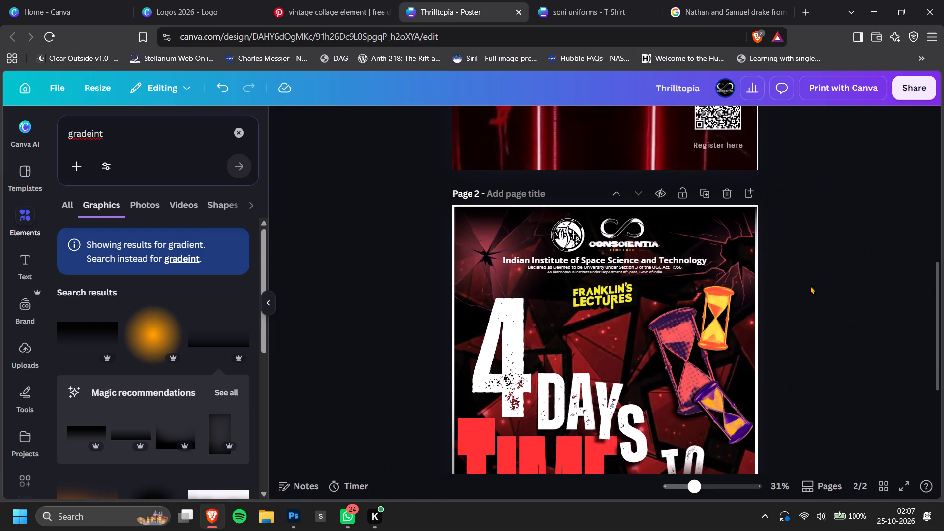
Nudge the Franklin's Lectures logo slightly down from the header text.
ctrl+scroll(596, 295, up, 3)
drag(607, 298, 608, 303)
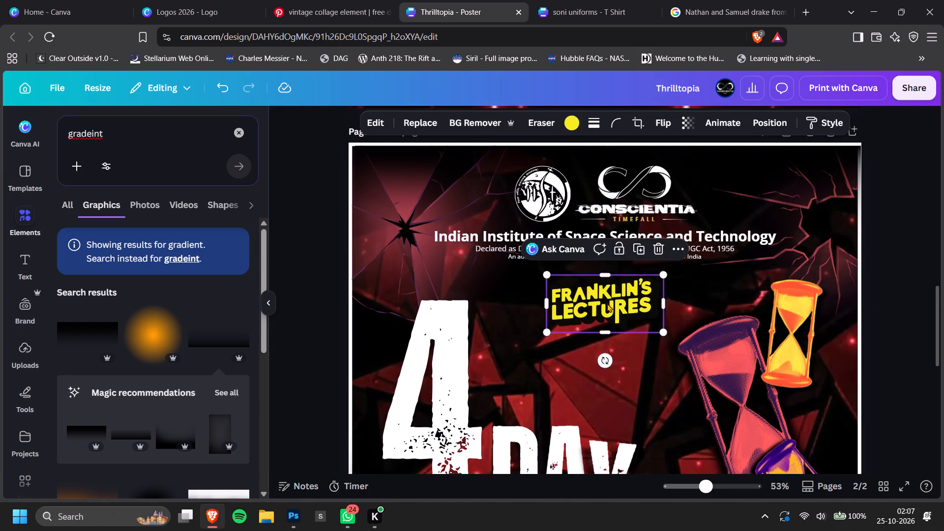
click(832, 260)
click(898, 267)
ctrl+scroll(898, 267, down, 4)
scroll(781, 314, down, 1)
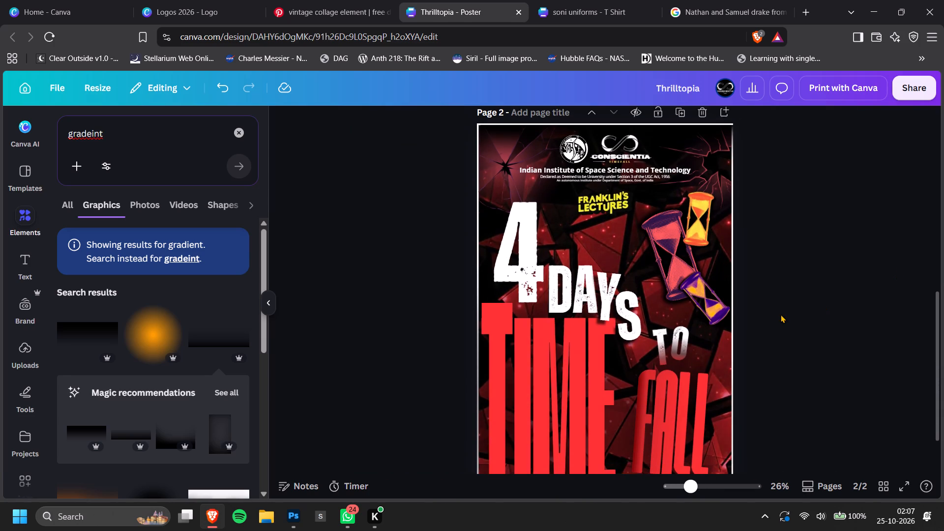
Lower the Franklin's Lectures logo a little, shrink it to about 8.56 × 4.19 cm and centre it horizontally on the page.
ctrl+scroll(637, 210, up, 7)
drag(612, 208, 609, 217)
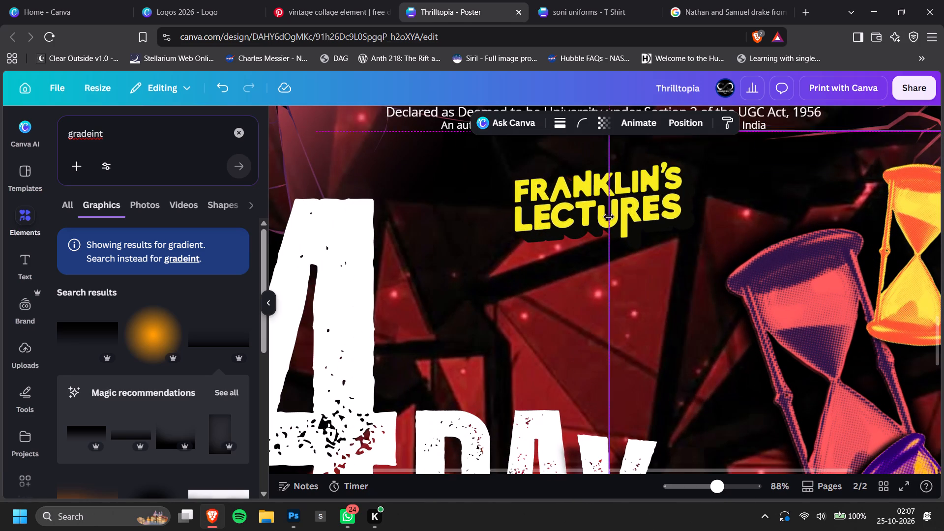
key(ctrl+z)
click(580, 210)
drag(588, 212, 583, 233)
drag(693, 275, 672, 267)
drag(649, 247, 654, 254)
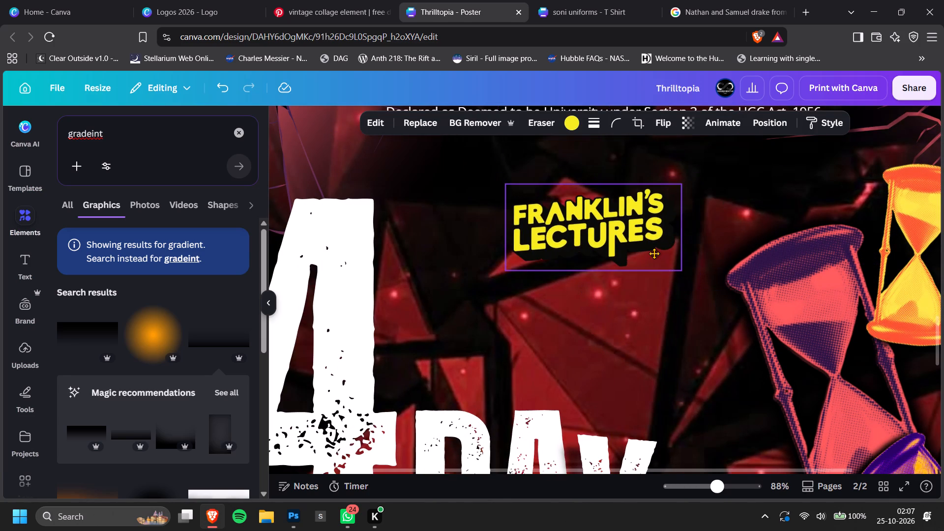
drag(654, 254, 652, 252)
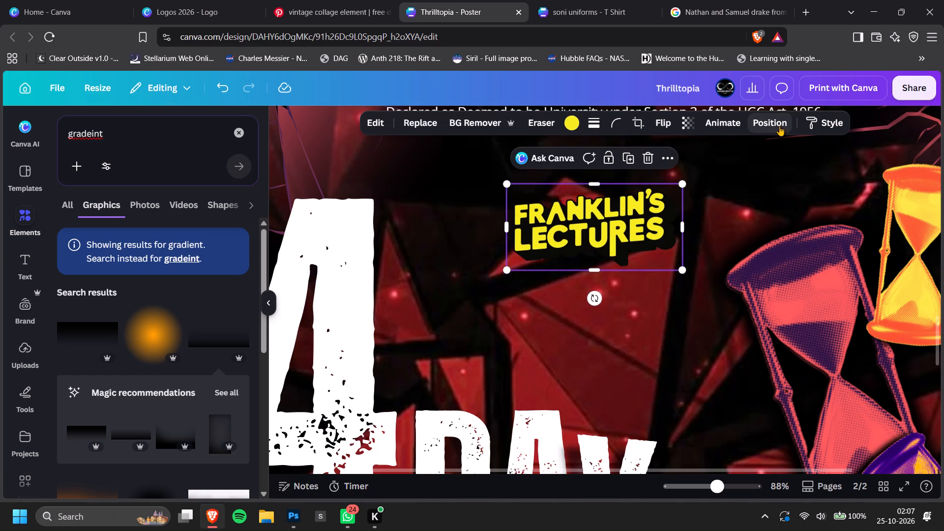
click(779, 126)
click(104, 136)
click(108, 146)
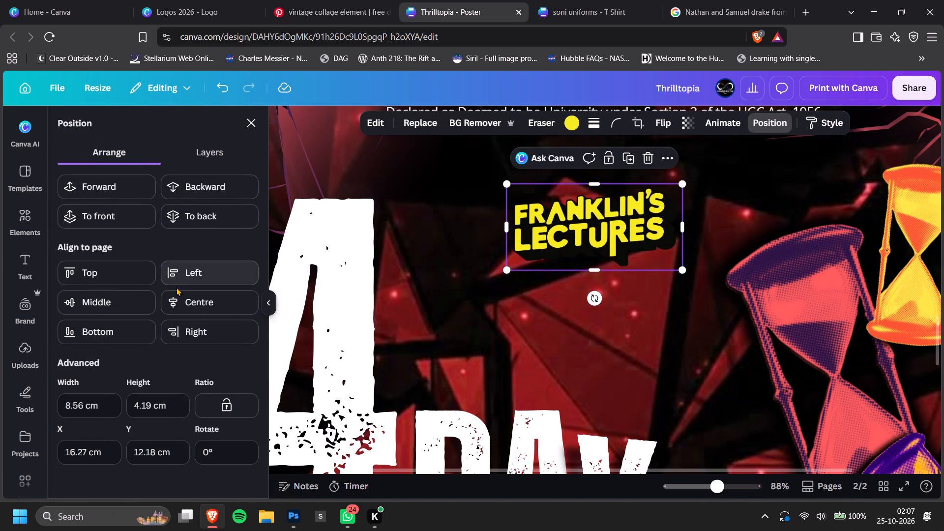
click(186, 300)
ctrl+scroll(555, 235, down, 5)
click(799, 220)
click(881, 223)
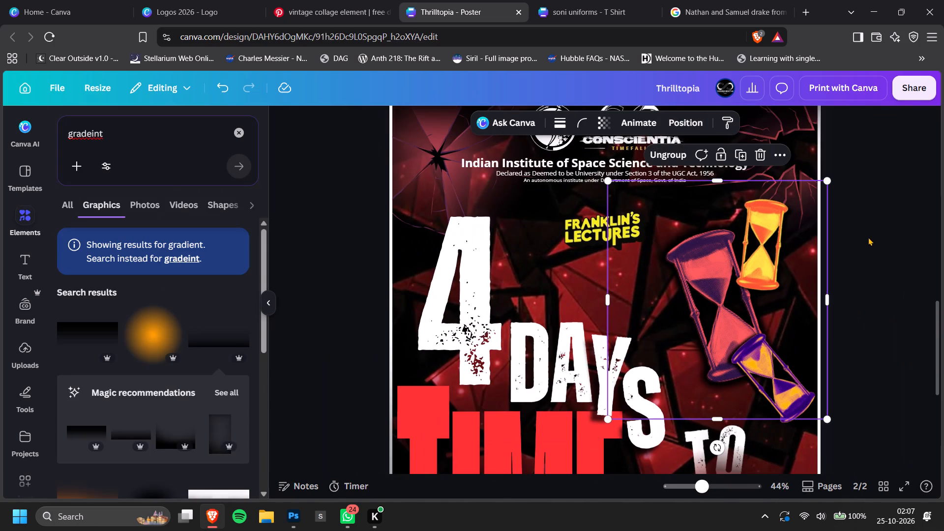
click(866, 243)
ctrl+scroll(866, 243, down, 4)
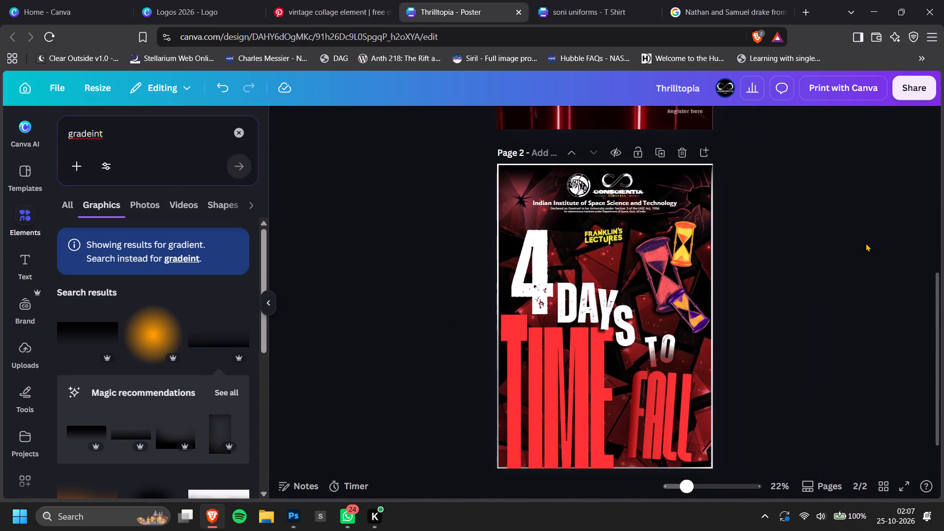
Enlarge the Franklin's Lectures logo to about 10.13 × 4.96 cm and keep it centred horizontally on the page.
ctrl+scroll(865, 243, up, 8)
click(493, 213)
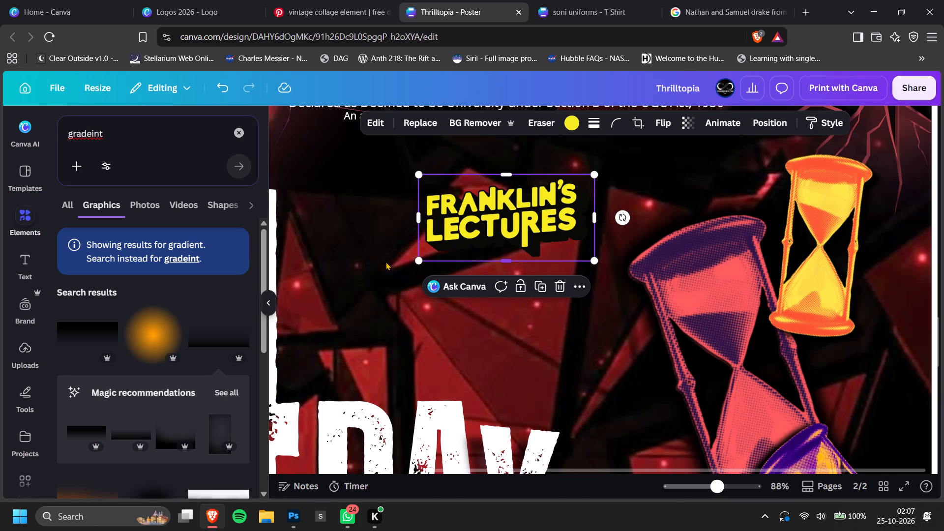
drag(417, 263, 376, 261)
drag(485, 254, 492, 247)
click(773, 119)
click(218, 308)
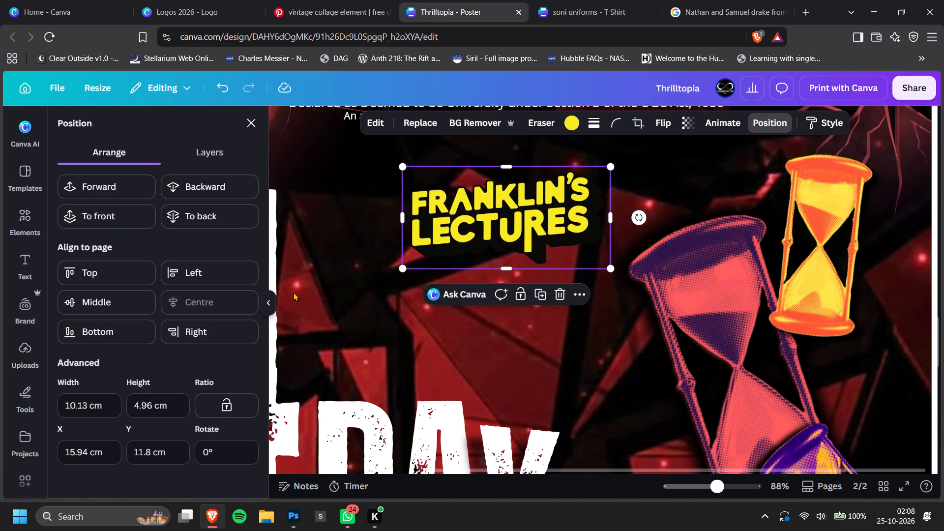
ctrl+scroll(447, 257, down, 4)
click(813, 223)
click(858, 219)
click(858, 219)
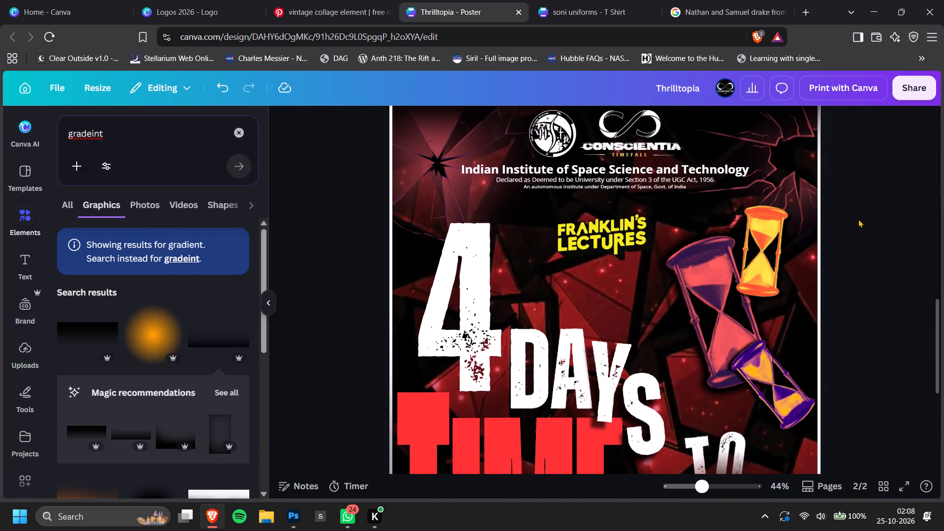
Add a text reading "with" in the Conscientia 2026 "TENET feel" style.
ctrl+scroll(858, 219, up, 2)
click(9, 261)
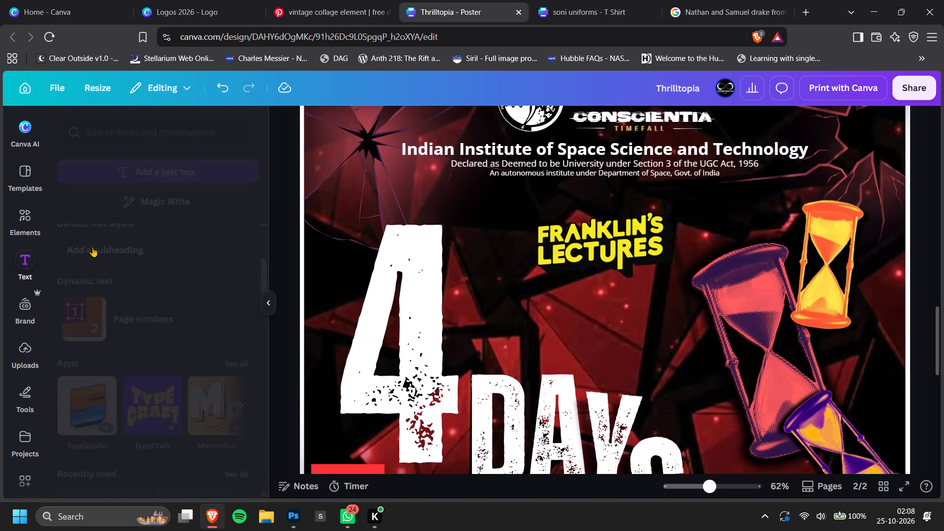
scroll(156, 222, up, 3)
scroll(146, 305, down, 4)
scroll(146, 305, up, 6)
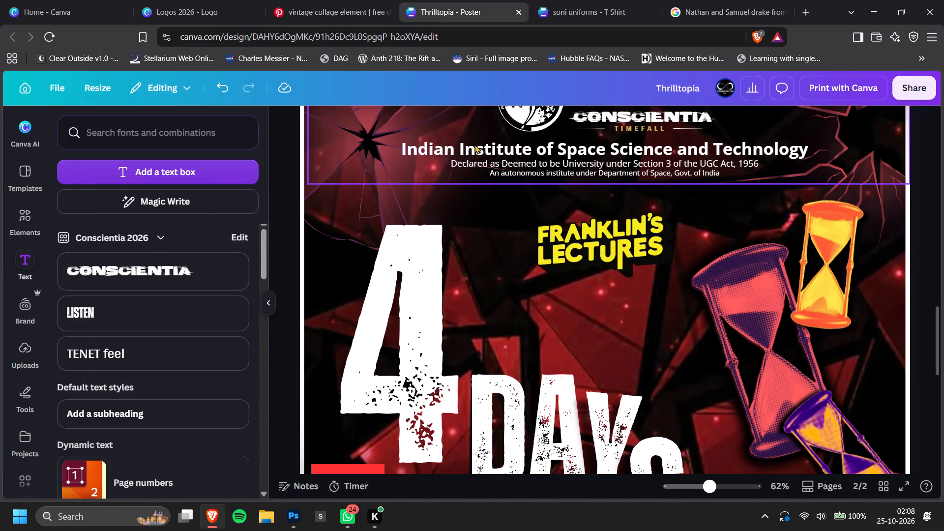
click(179, 167)
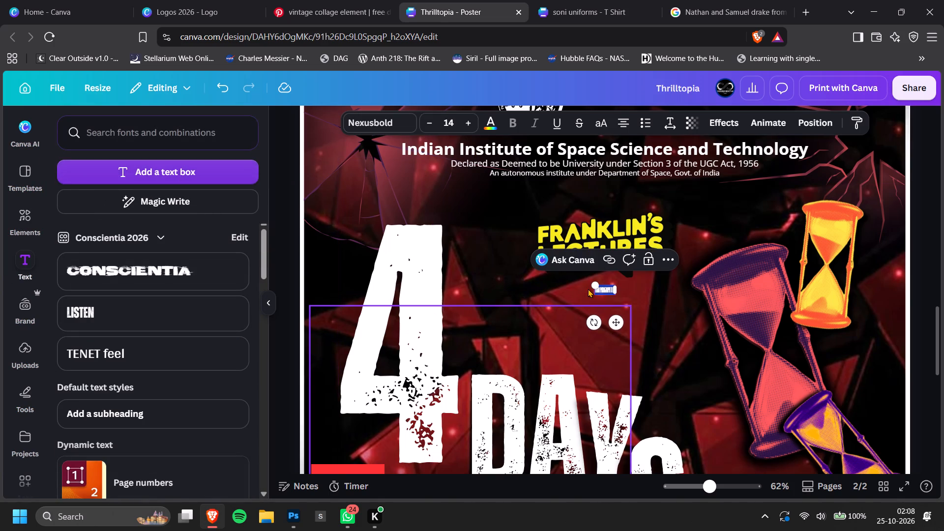
key(BackSpace)
click(130, 348)
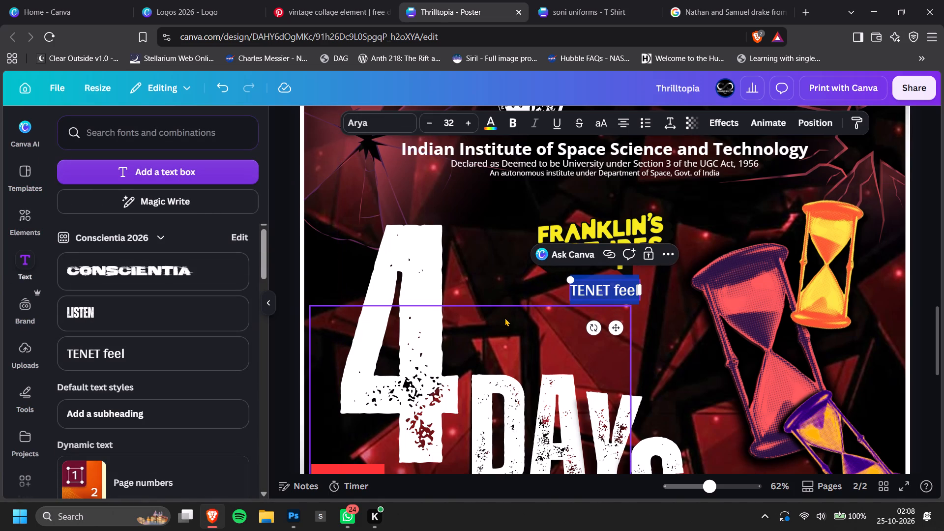
text(with)
click(643, 293)
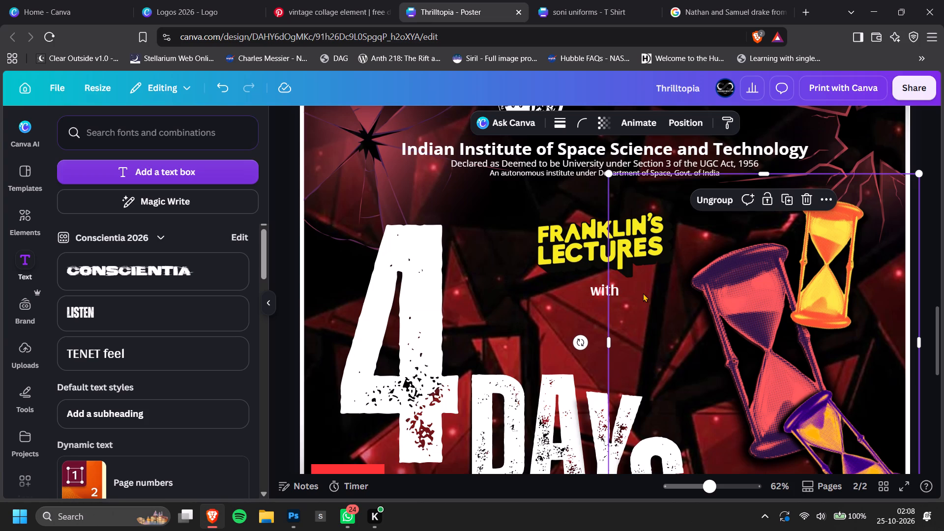
Place the "with" text just above the Franklin's Lectures logo, scale it to size 28.2 and centre it horizontally on the page.
click(593, 294)
drag(604, 293, 602, 203)
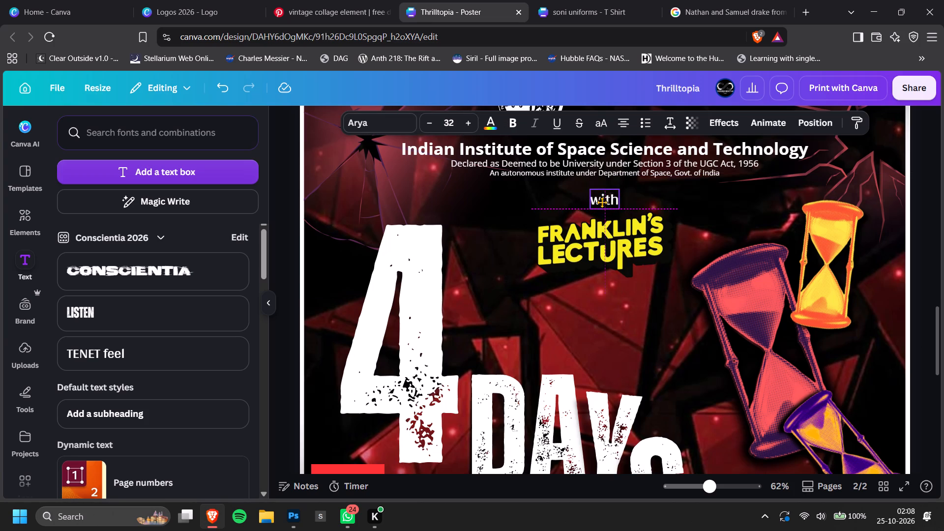
drag(602, 203, 602, 200)
drag(620, 208, 613, 203)
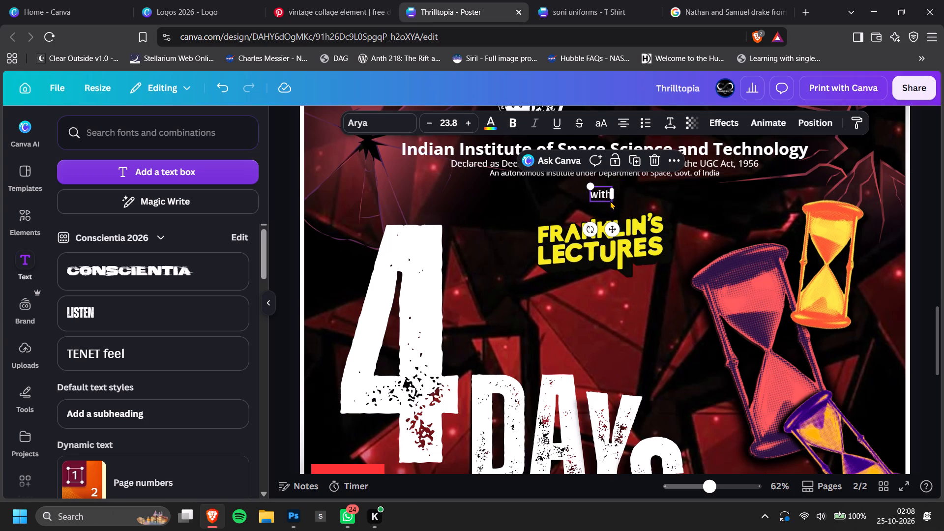
drag(613, 202, 618, 203)
click(607, 195)
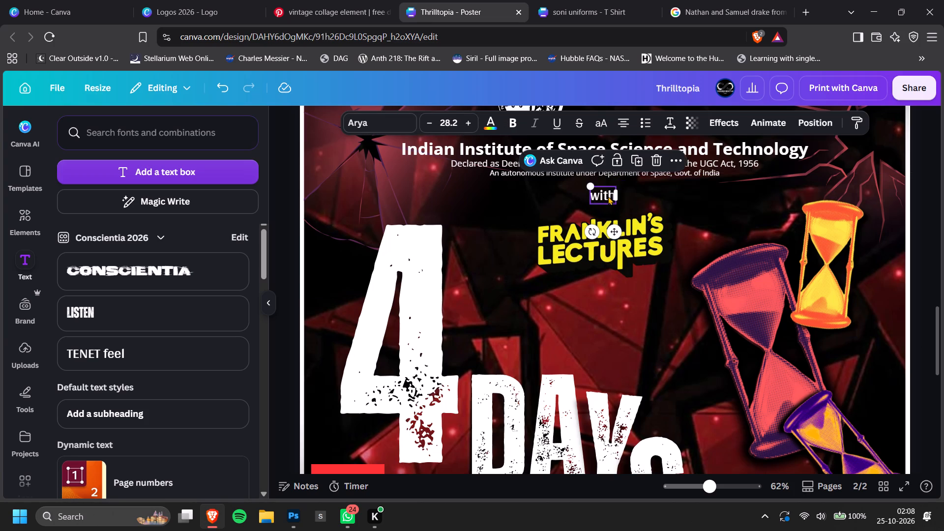
click(803, 126)
click(228, 301)
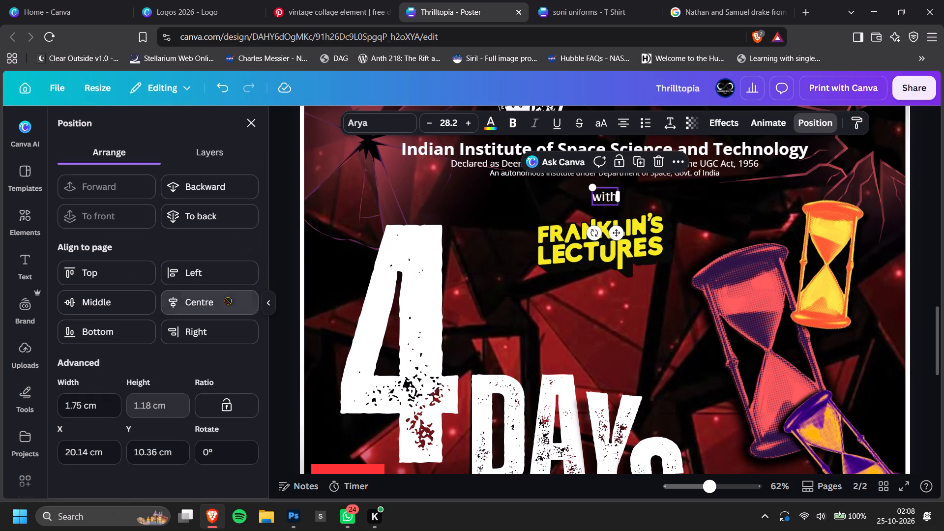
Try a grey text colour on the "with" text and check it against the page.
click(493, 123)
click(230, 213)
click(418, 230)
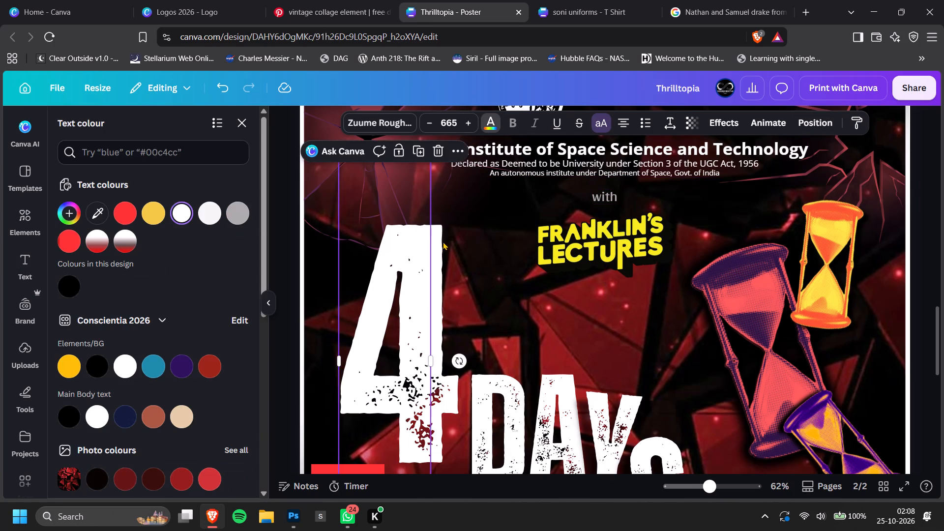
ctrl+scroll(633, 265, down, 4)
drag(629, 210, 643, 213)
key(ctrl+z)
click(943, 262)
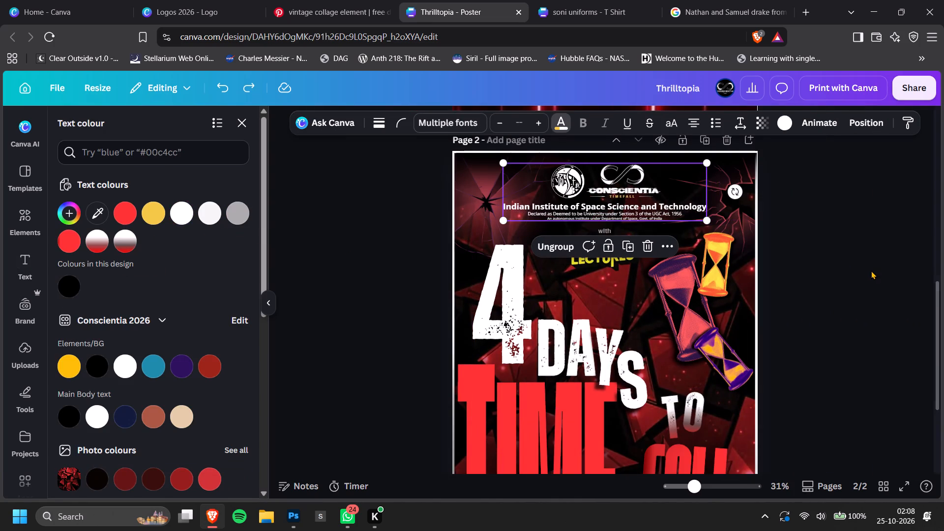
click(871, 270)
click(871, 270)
Recolour the "with" text in the yellow already used among the design's text colours.
scroll(871, 275, down, 1)
ctrl+scroll(672, 140, up, 7)
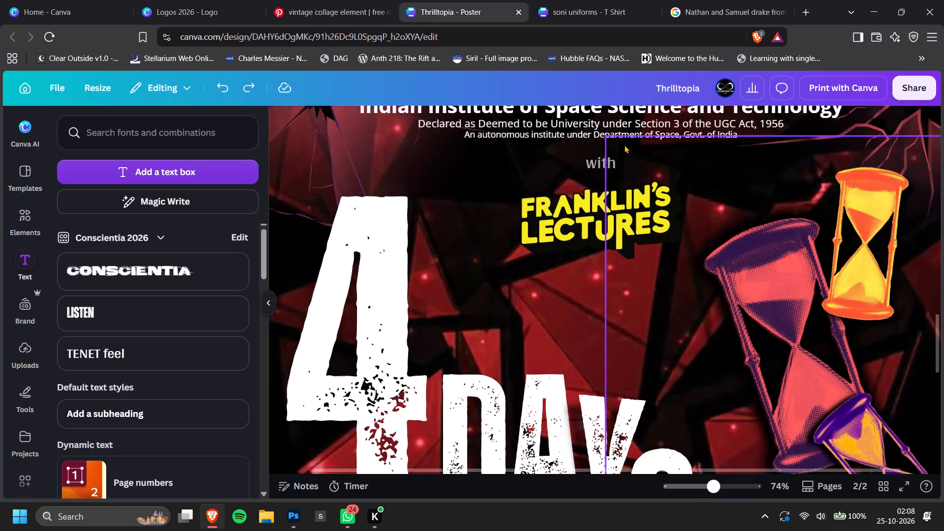
click(592, 174)
click(488, 115)
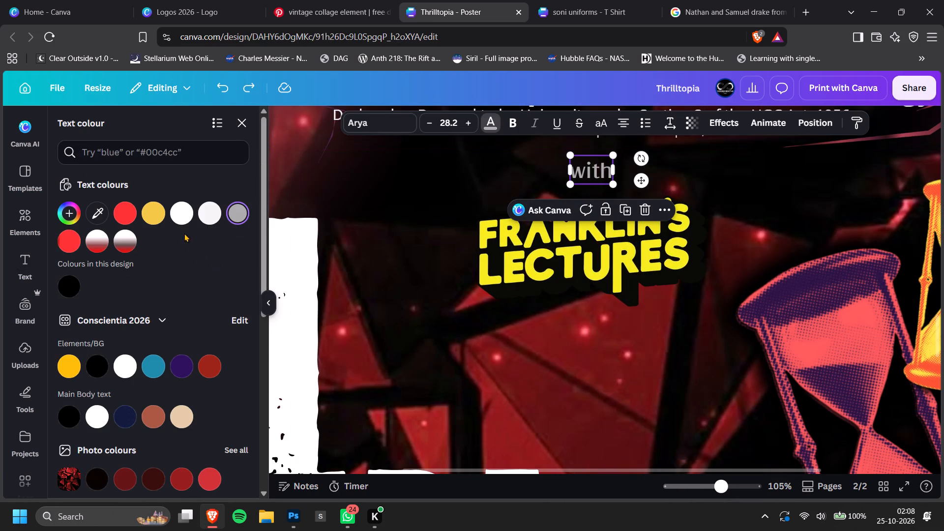
click(162, 207)
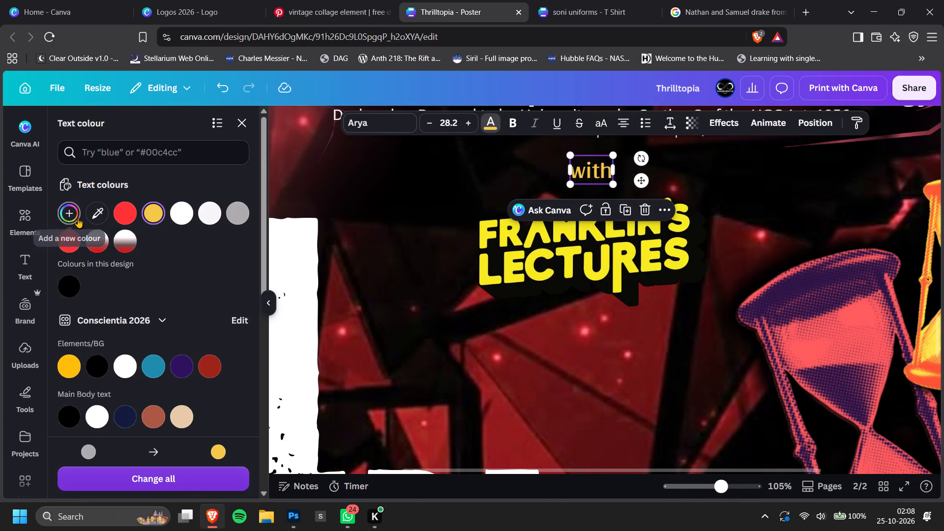
Change the font of the "with" text to Open Sans.
click(357, 120)
click(153, 353)
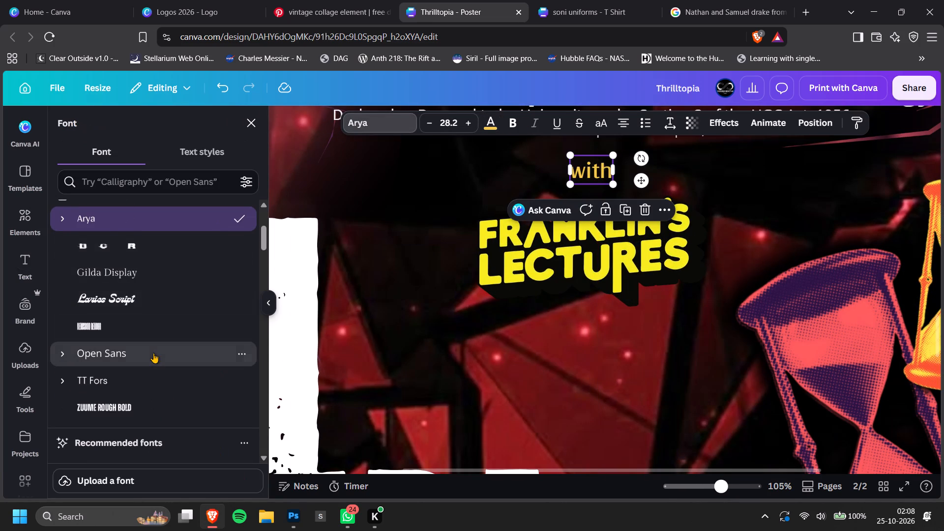